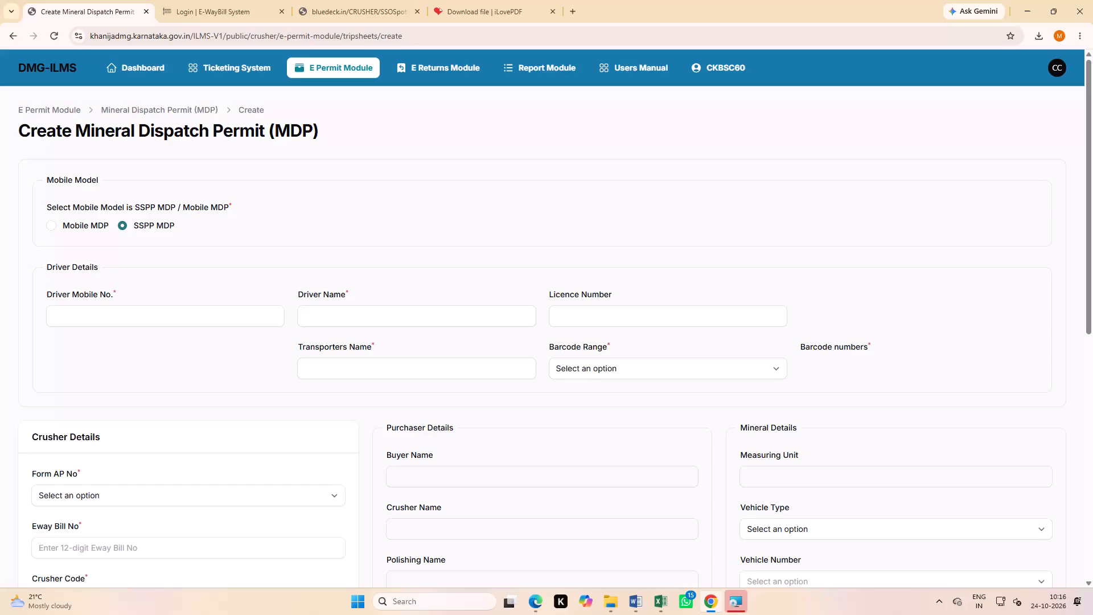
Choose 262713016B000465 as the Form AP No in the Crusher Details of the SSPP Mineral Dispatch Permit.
{"action": "scroll", "coordinate": [124, 495], "scroll_direction": "down", "scroll_amount": 2}
{"action": "left_click", "coordinate": [88, 380]}
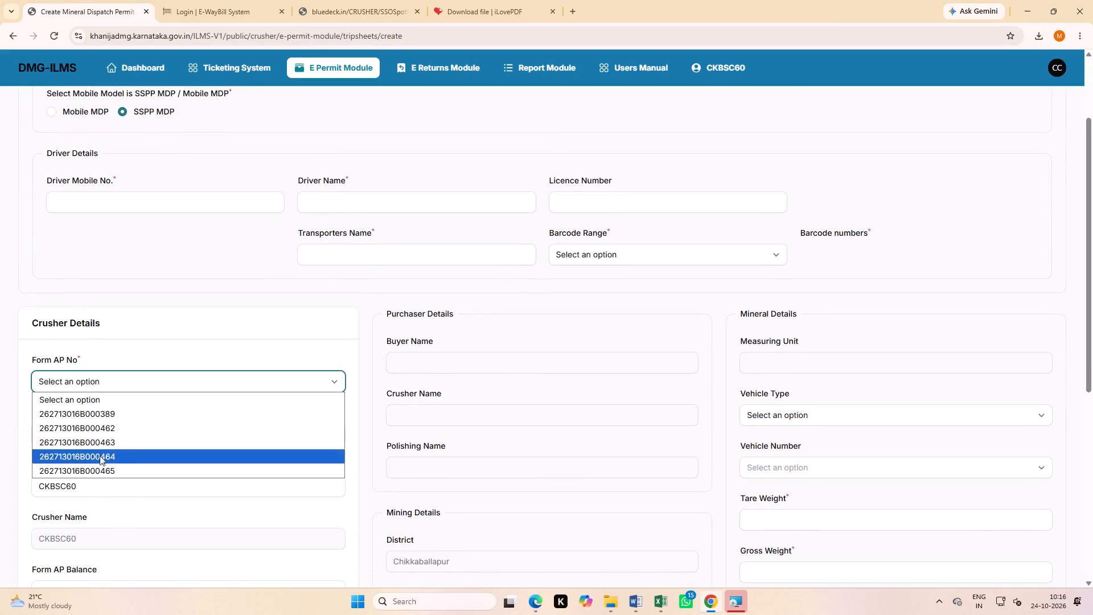
{"action": "left_click", "coordinate": [104, 474]}
{"action": "scroll", "coordinate": [258, 441], "scroll_direction": "down", "scroll_amount": 2}
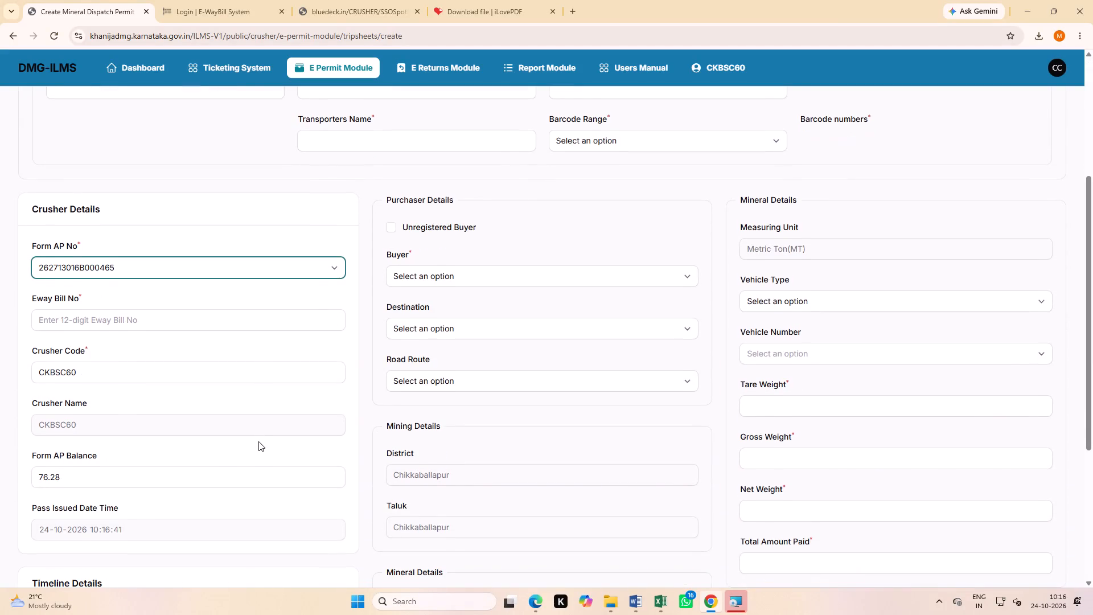
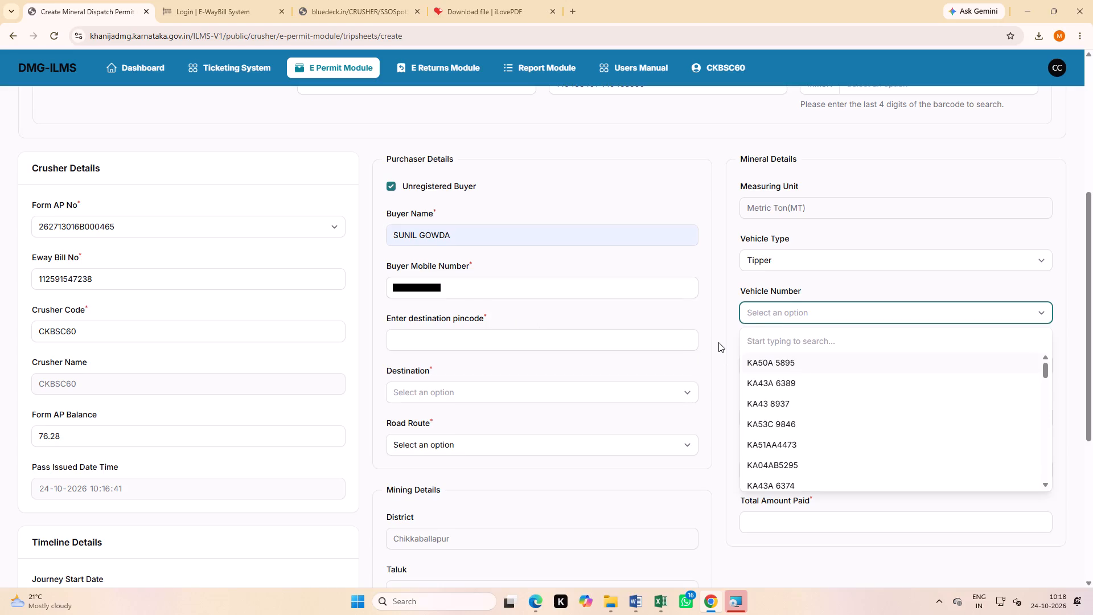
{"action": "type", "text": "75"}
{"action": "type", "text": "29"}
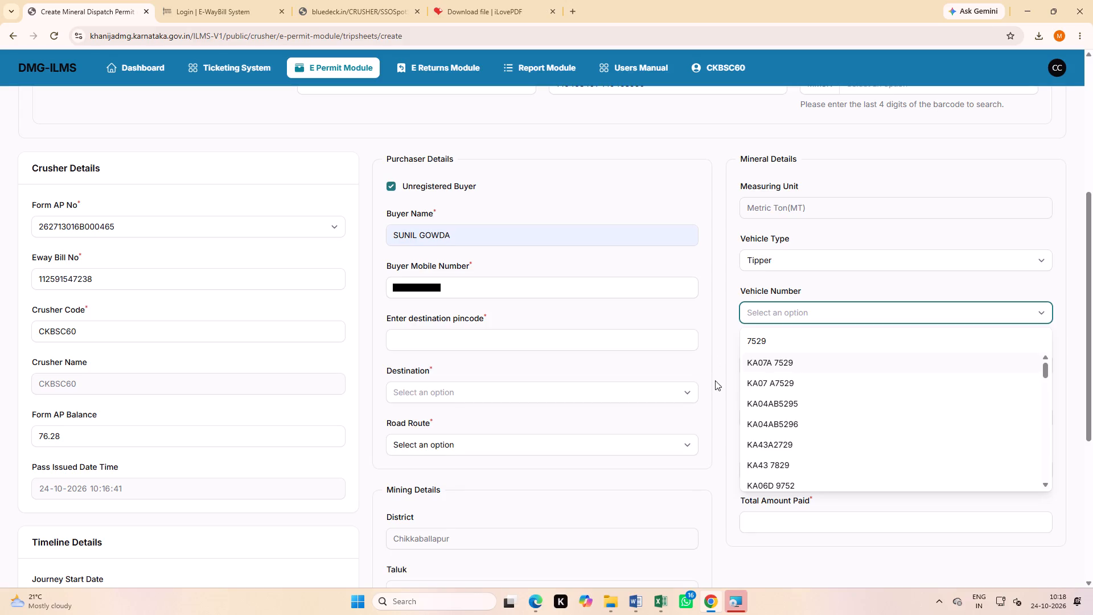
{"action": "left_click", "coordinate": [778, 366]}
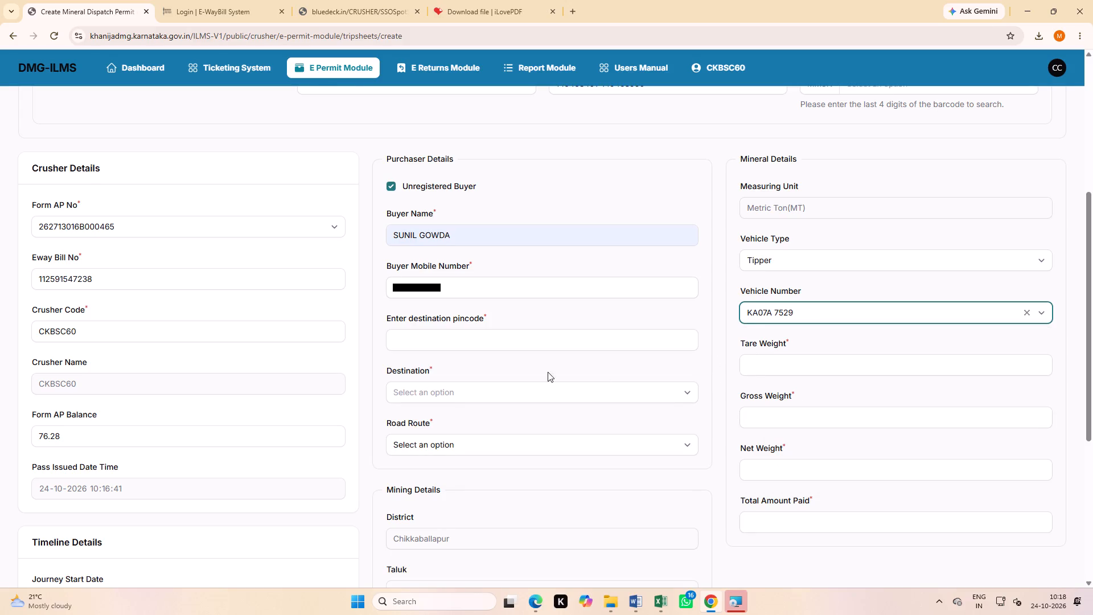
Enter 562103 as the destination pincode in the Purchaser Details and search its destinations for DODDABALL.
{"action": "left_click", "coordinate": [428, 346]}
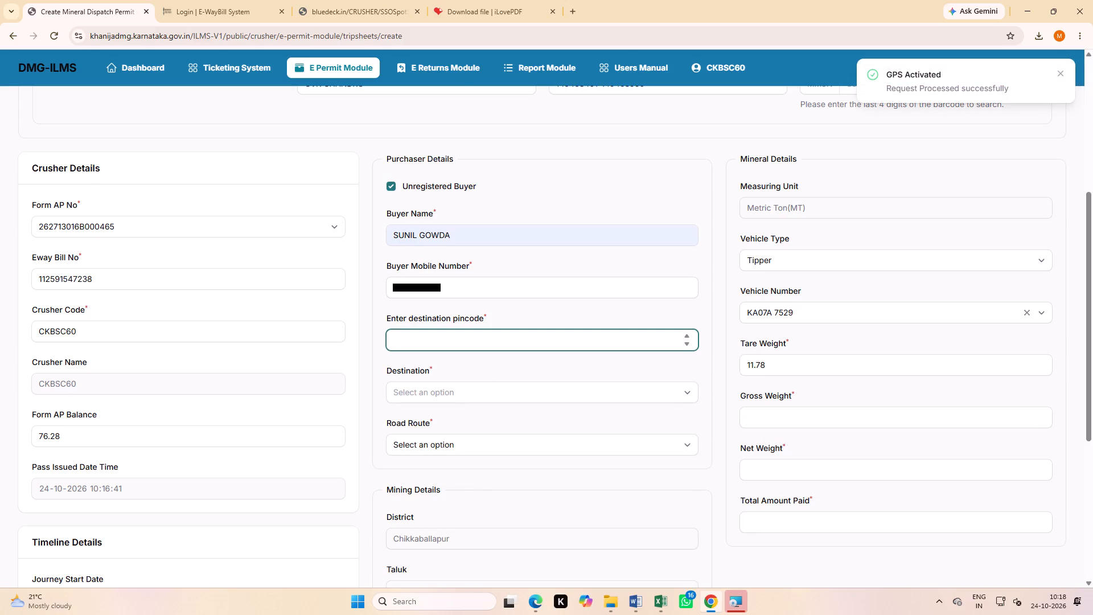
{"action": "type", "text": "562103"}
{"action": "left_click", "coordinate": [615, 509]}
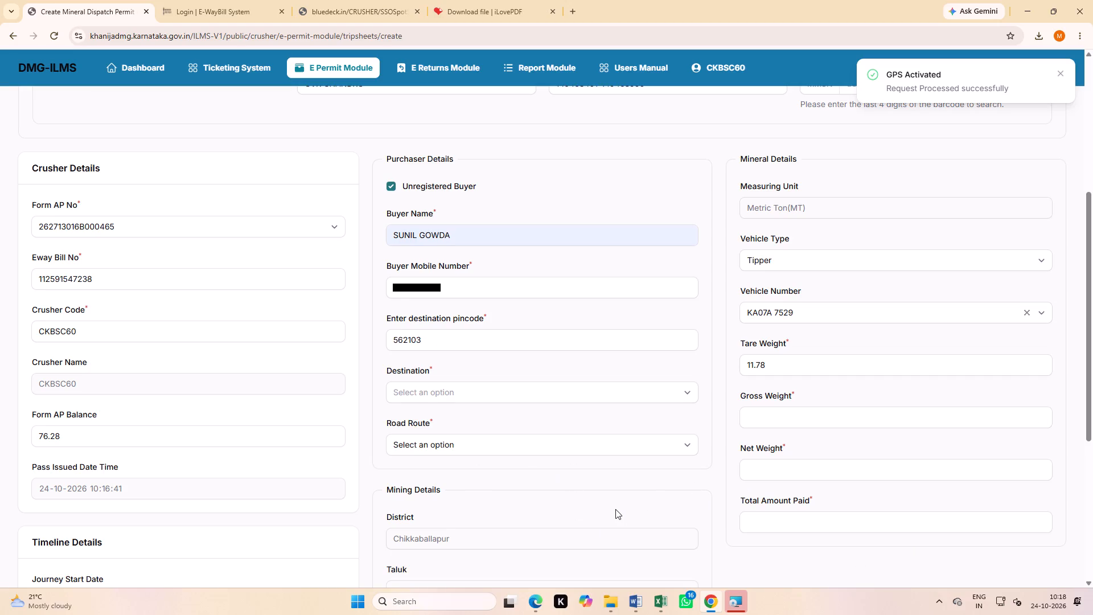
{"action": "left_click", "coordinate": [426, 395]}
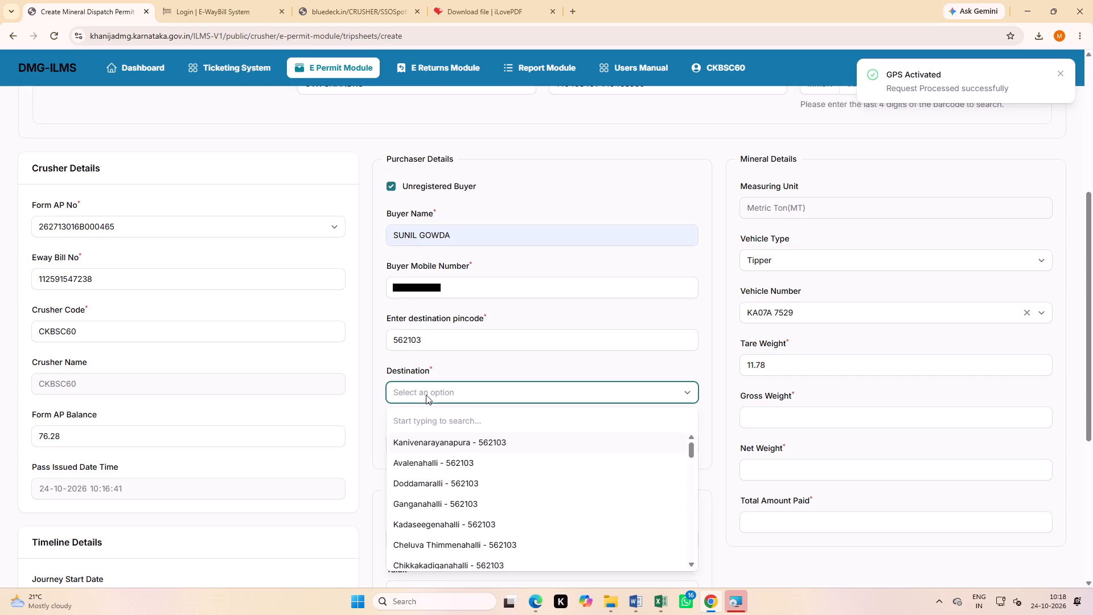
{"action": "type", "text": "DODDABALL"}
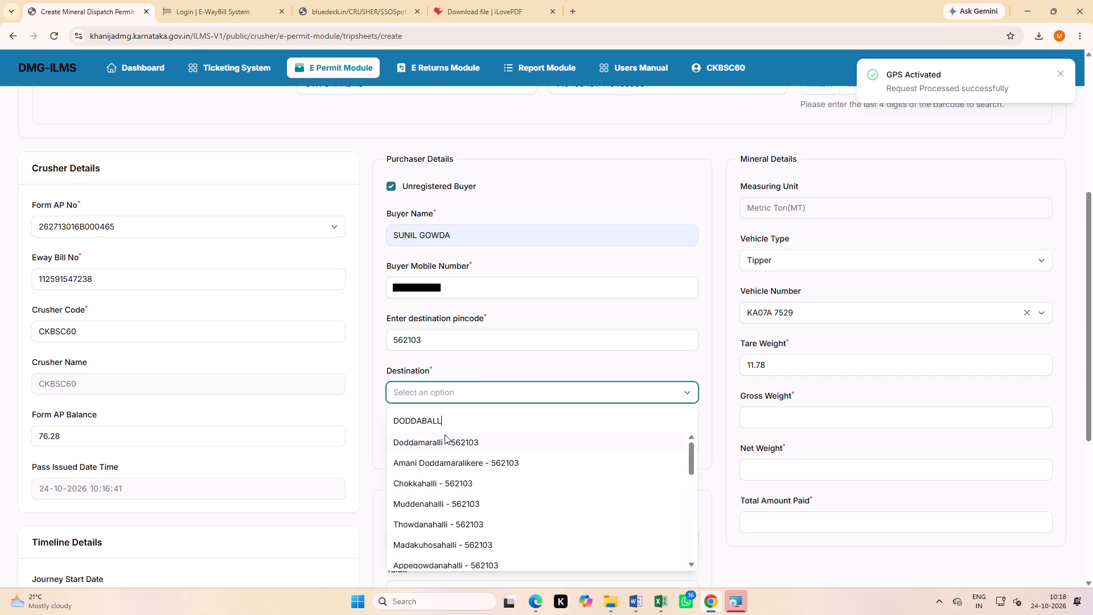
Correct the destination pincode to 561203 and choose Doddaballapura - 561203 as the Destination.
{"action": "left_click", "coordinate": [409, 339]}
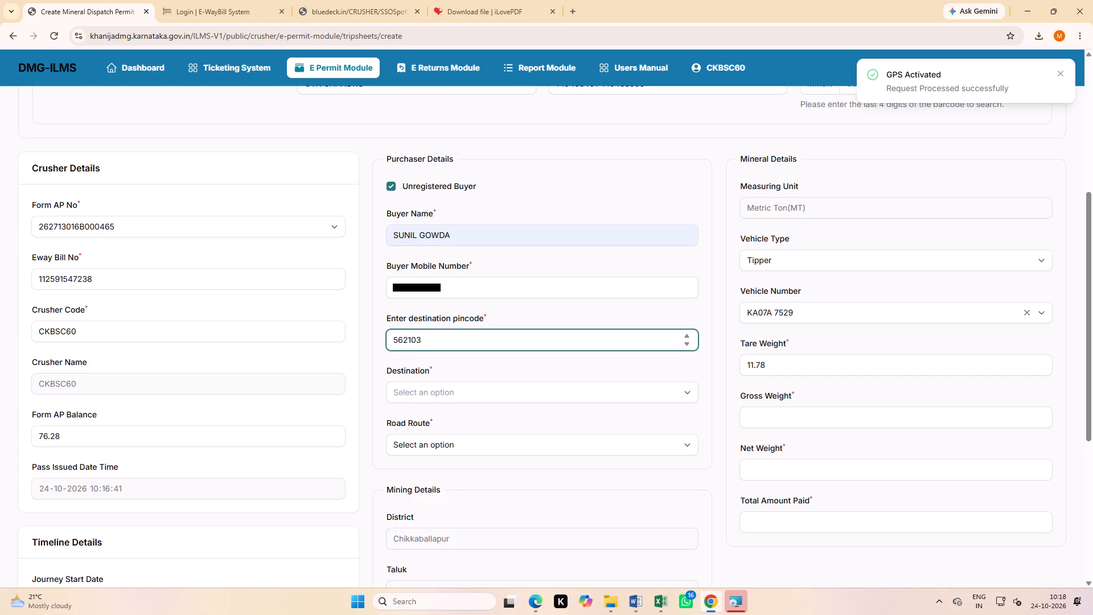
{"action": "left_click", "coordinate": [412, 339]}
{"action": "key", "text": "BackSpace"}
{"action": "key", "text": "BackSpace"}
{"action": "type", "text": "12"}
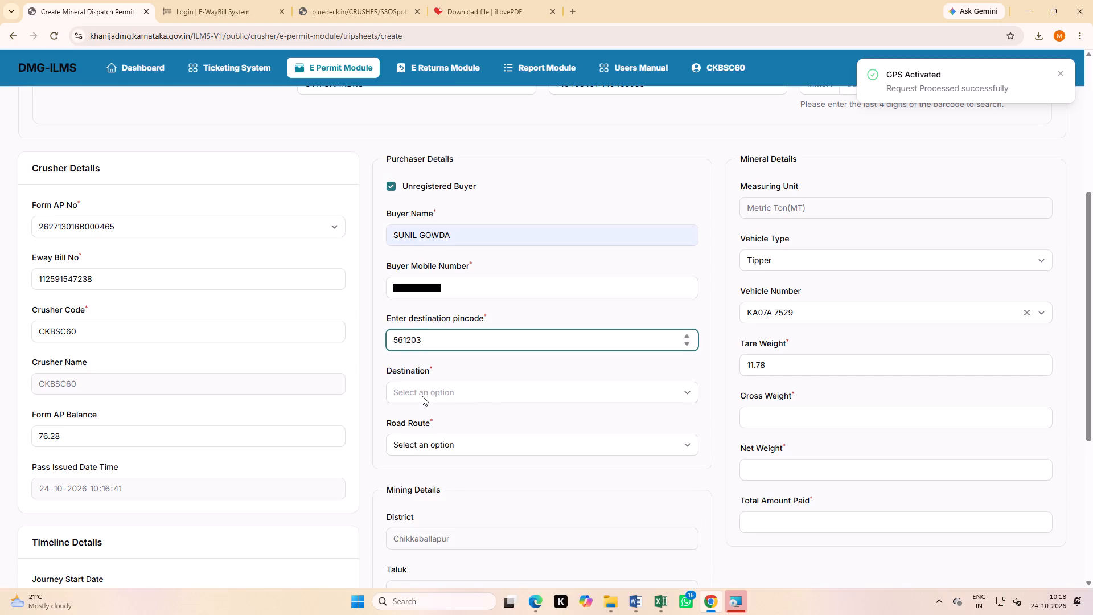
{"action": "left_click", "coordinate": [422, 396]}
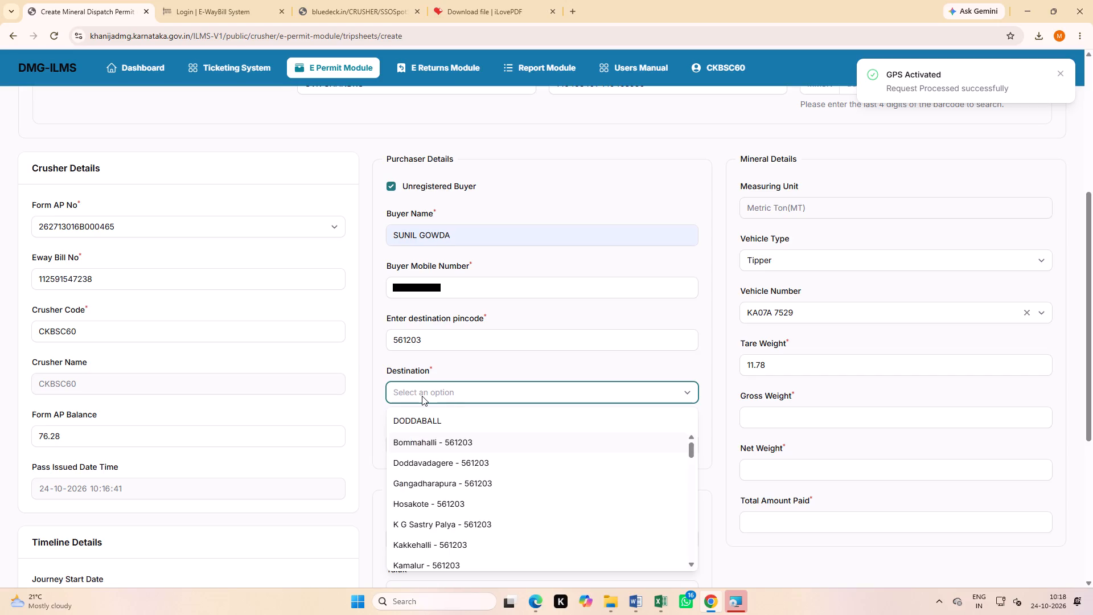
{"action": "key", "text": "BackSpace"}
{"action": "left_click", "coordinate": [426, 444]}
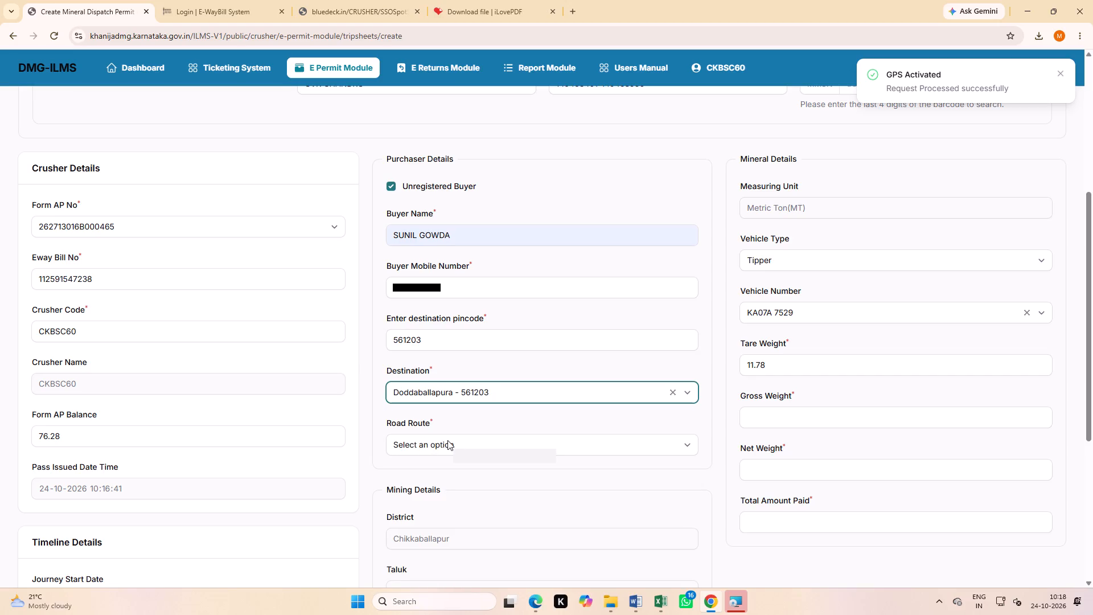
Enter 35.66 as the Gross Weight in the Mineral Details.
{"action": "left_click", "coordinate": [770, 421]}
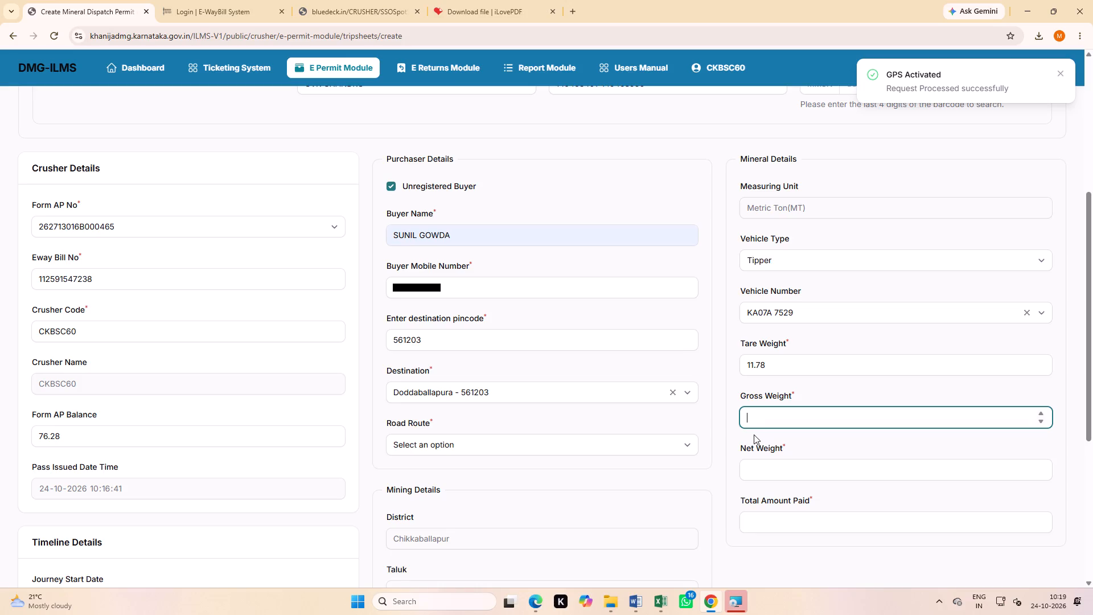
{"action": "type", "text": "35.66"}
Choose the Road Route from Kanivenarayanapura(V) in Chikkaballapur to Doddaballapura(V) in Bangalore Rural.
{"action": "left_click", "coordinate": [412, 445]}
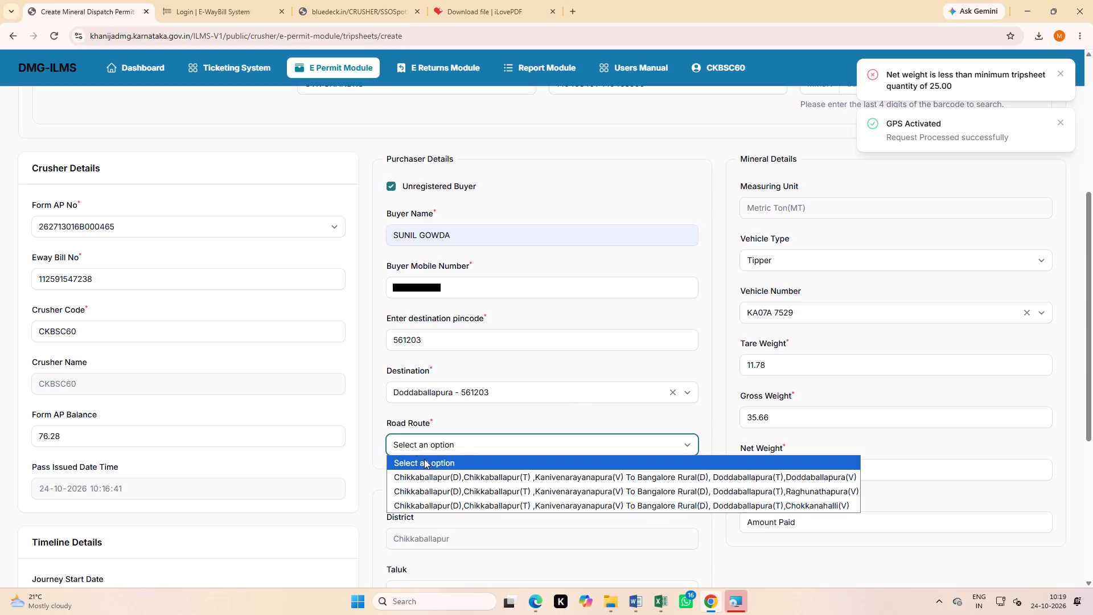
{"action": "left_click", "coordinate": [430, 478]}
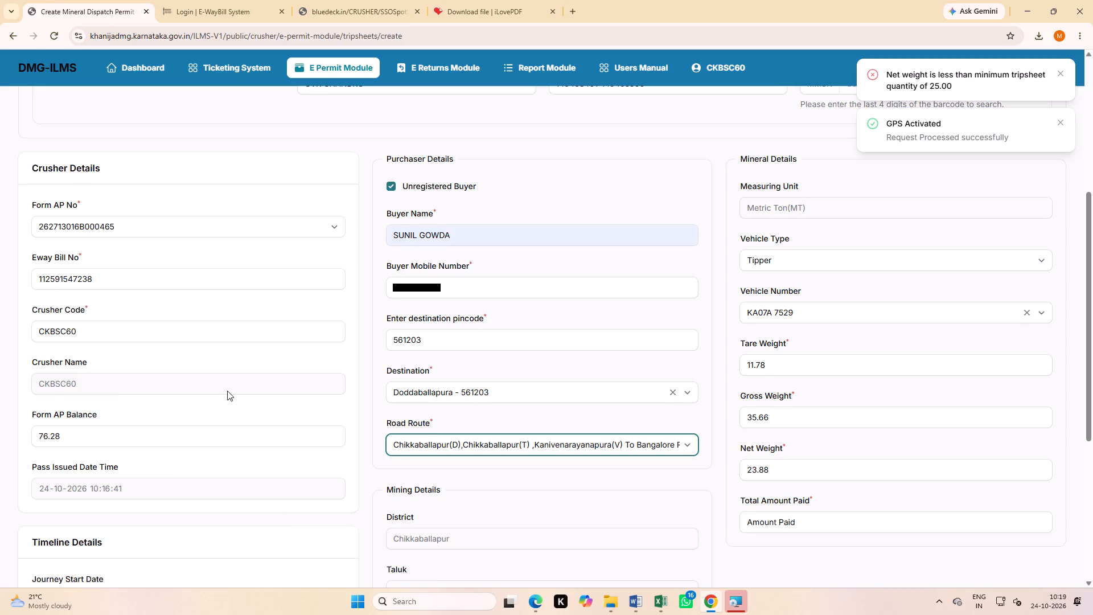
{"action": "scroll", "coordinate": [227, 391], "scroll_direction": "down", "scroll_amount": 2}
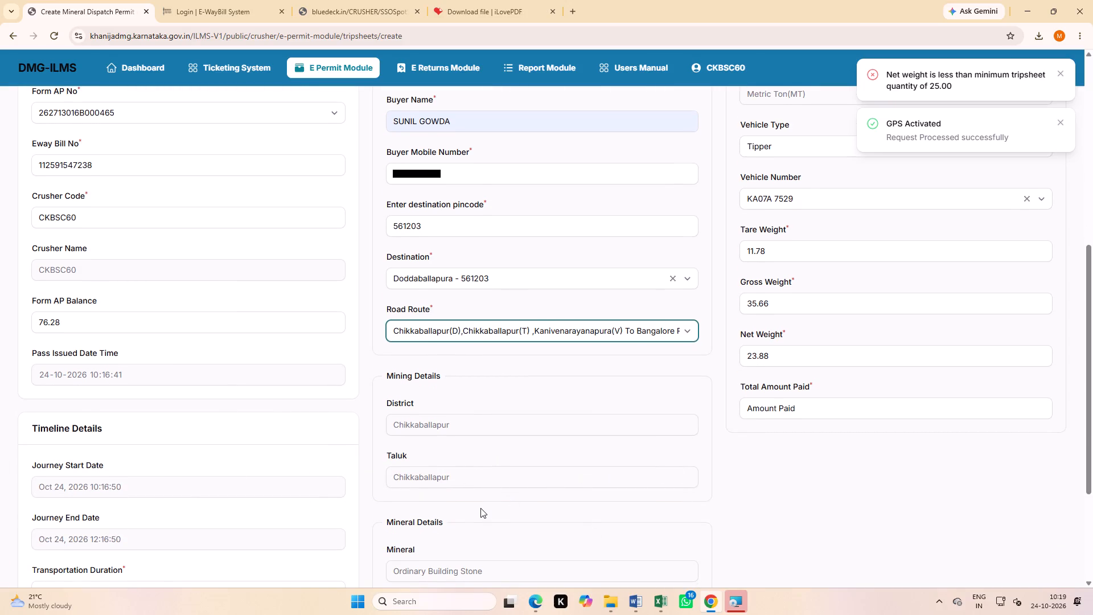
{"action": "scroll", "coordinate": [973, 420], "scroll_direction": "up", "scroll_amount": 2}
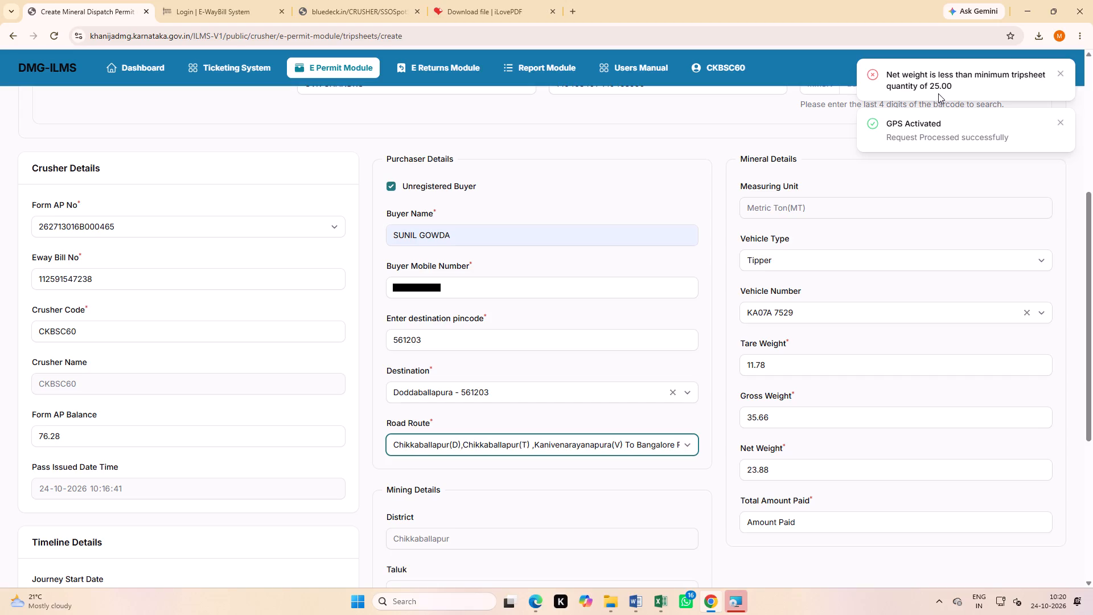
{"action": "left_click", "coordinate": [802, 311]}
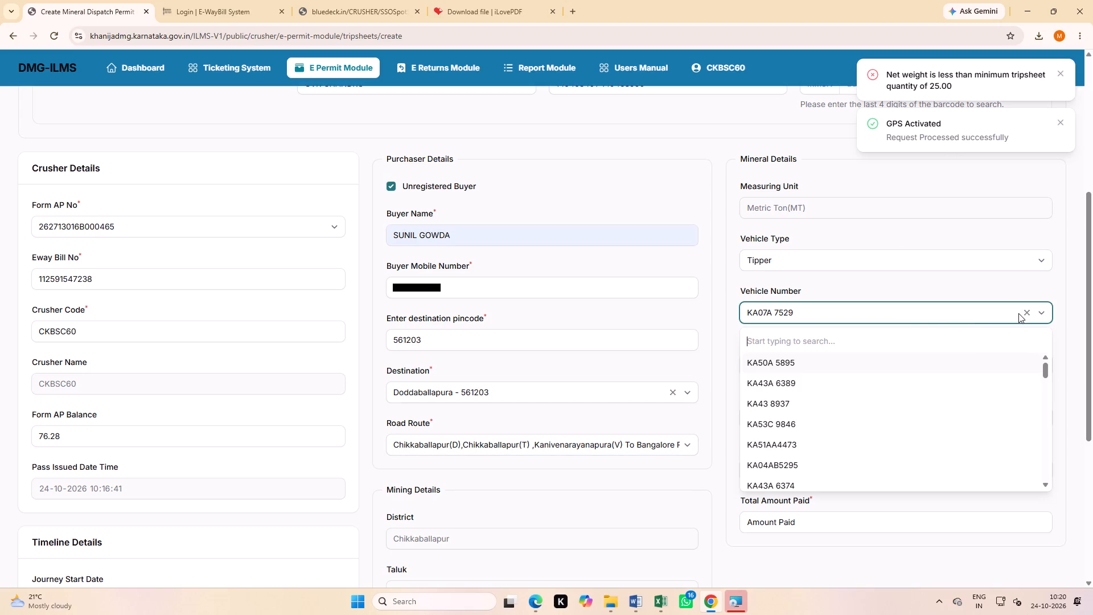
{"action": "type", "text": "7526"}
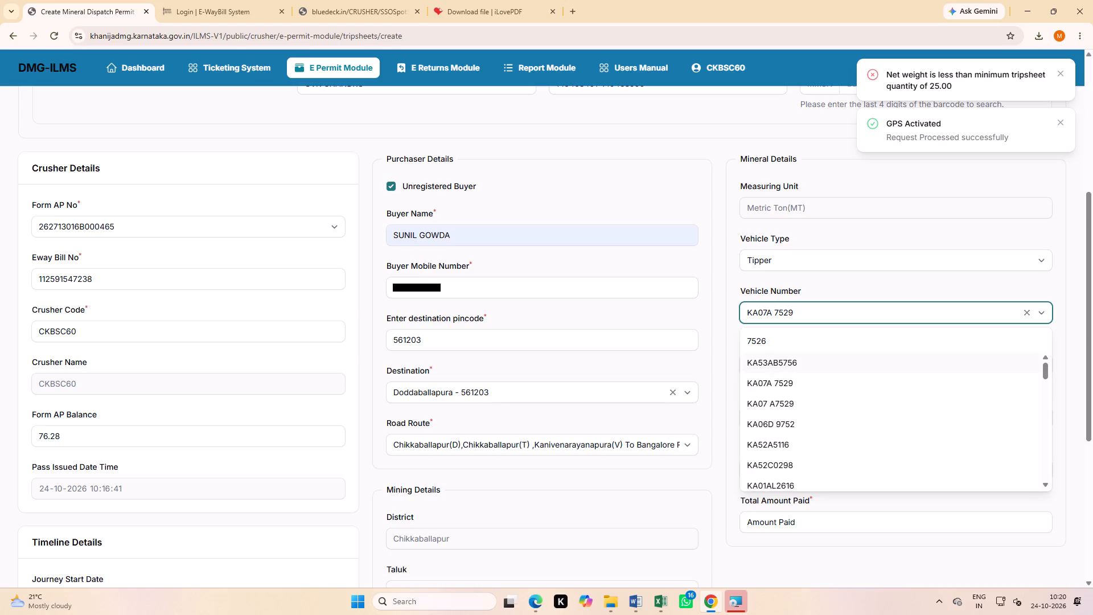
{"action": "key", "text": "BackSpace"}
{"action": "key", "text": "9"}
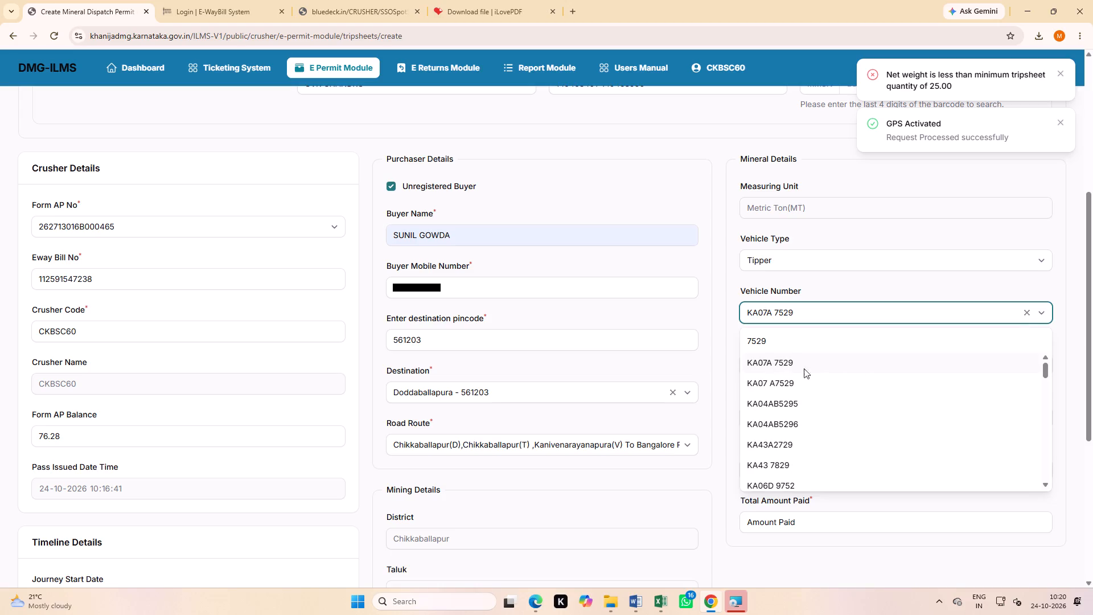
{"action": "left_click", "coordinate": [774, 386]}
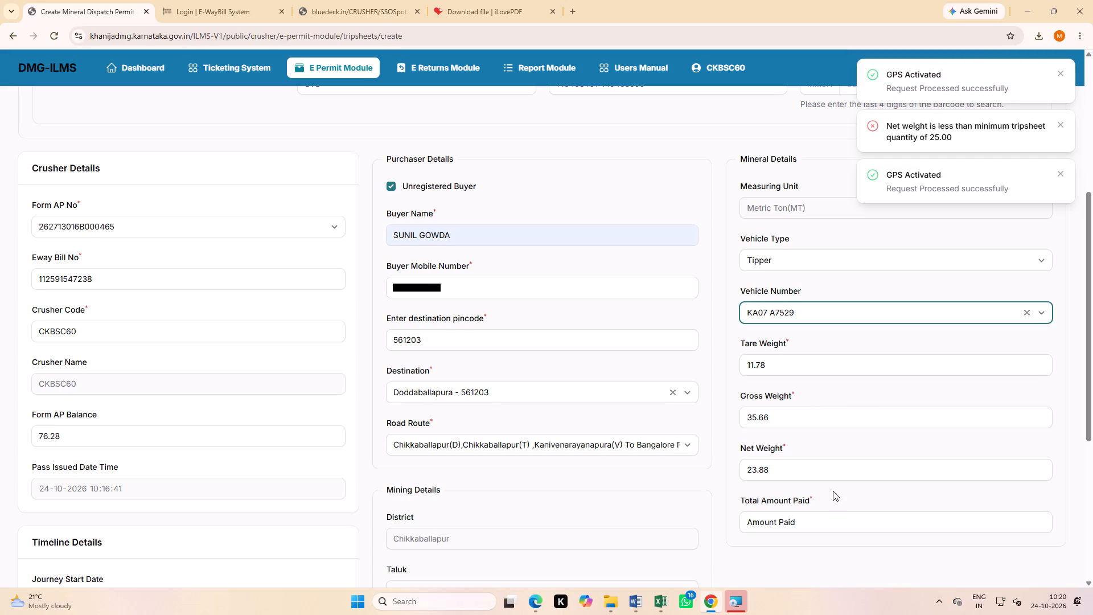
{"action": "left_click", "coordinate": [1061, 126]}
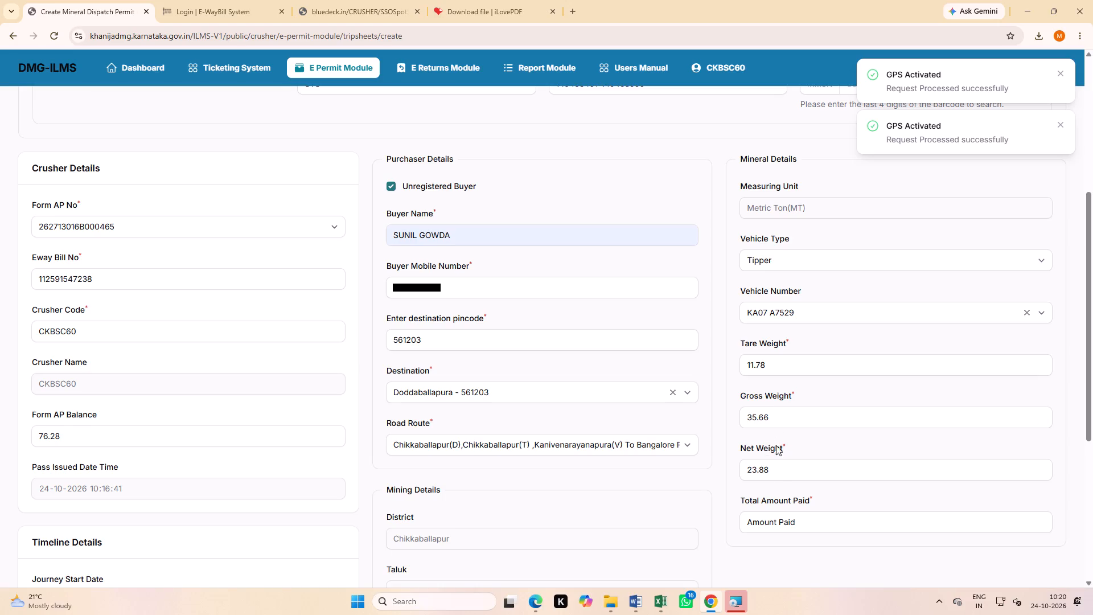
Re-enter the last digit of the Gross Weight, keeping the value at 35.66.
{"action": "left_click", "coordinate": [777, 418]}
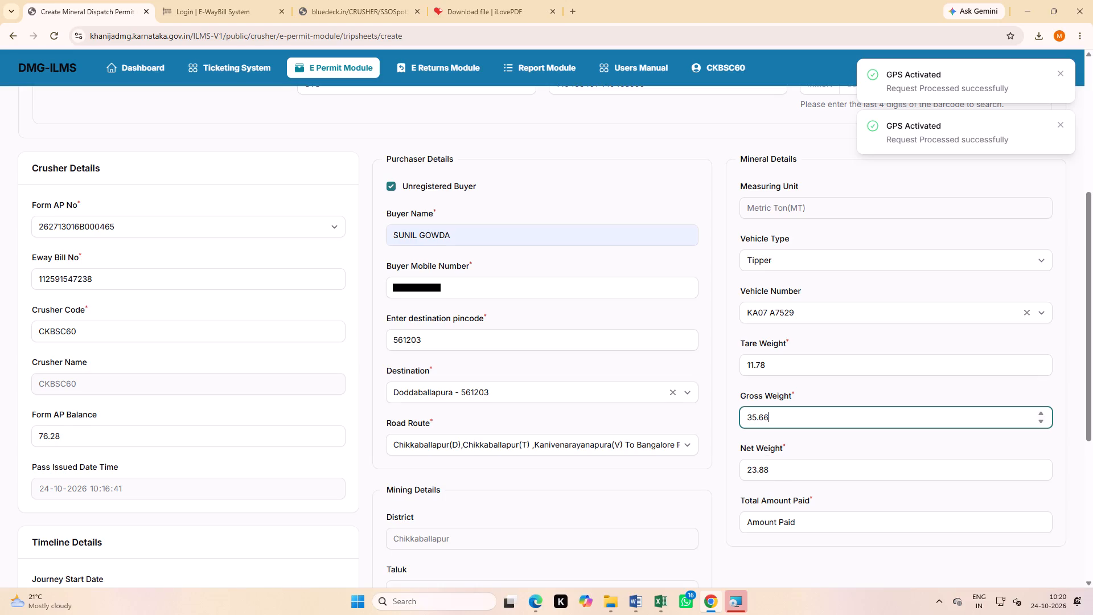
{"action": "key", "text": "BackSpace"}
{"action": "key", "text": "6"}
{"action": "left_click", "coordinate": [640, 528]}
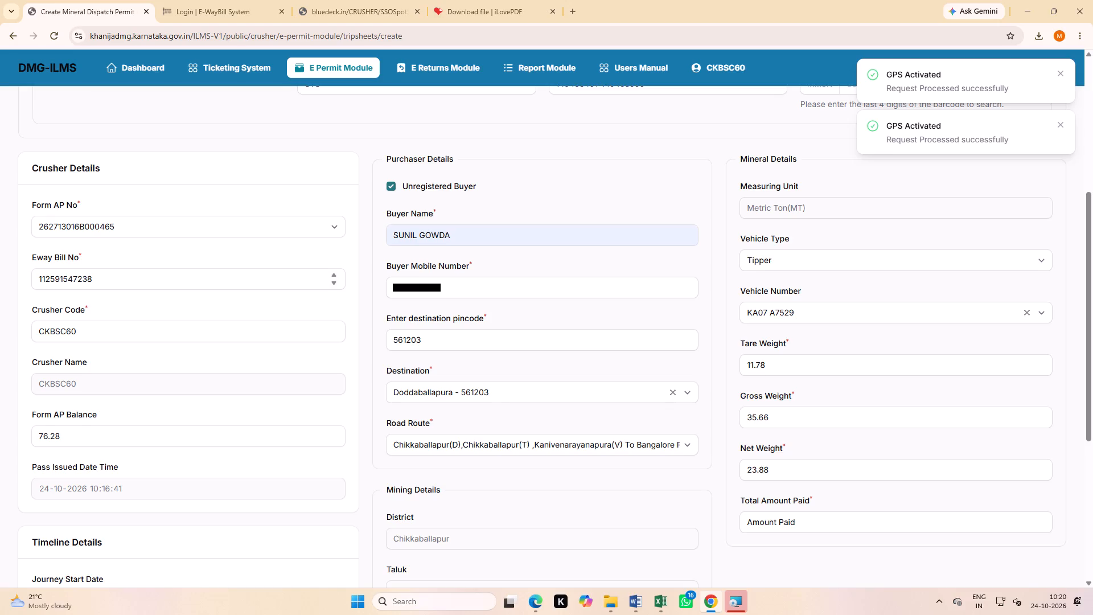
Review the crusher, purchaser, vehicle, weight, timeline and mineral details of the permit form before issuing it.
{"action": "scroll", "coordinate": [471, 488], "scroll_direction": "down", "scroll_amount": 3}
{"action": "scroll", "coordinate": [337, 525], "scroll_direction": "down", "scroll_amount": 3}
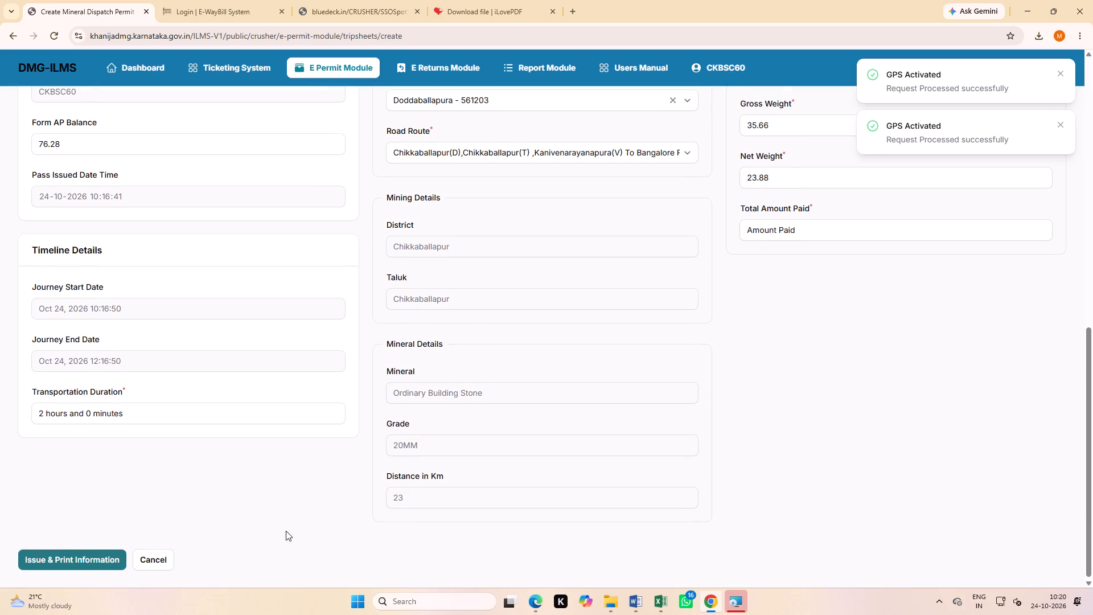
{"action": "scroll", "coordinate": [451, 505], "scroll_direction": "up", "scroll_amount": 4}
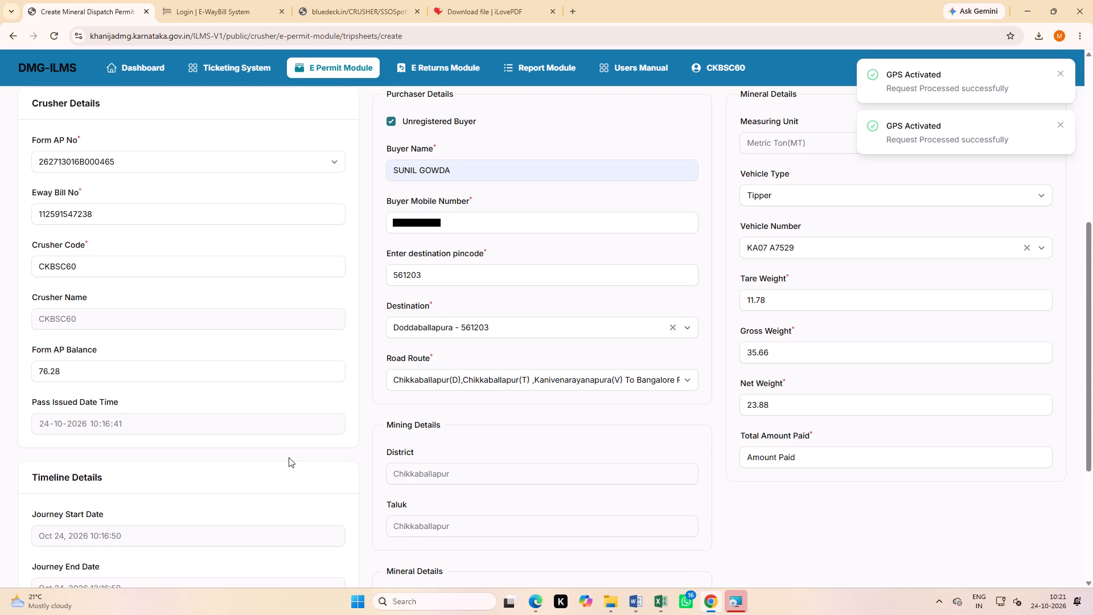
{"action": "scroll", "coordinate": [0, 550], "scroll_direction": "down", "scroll_amount": 3}
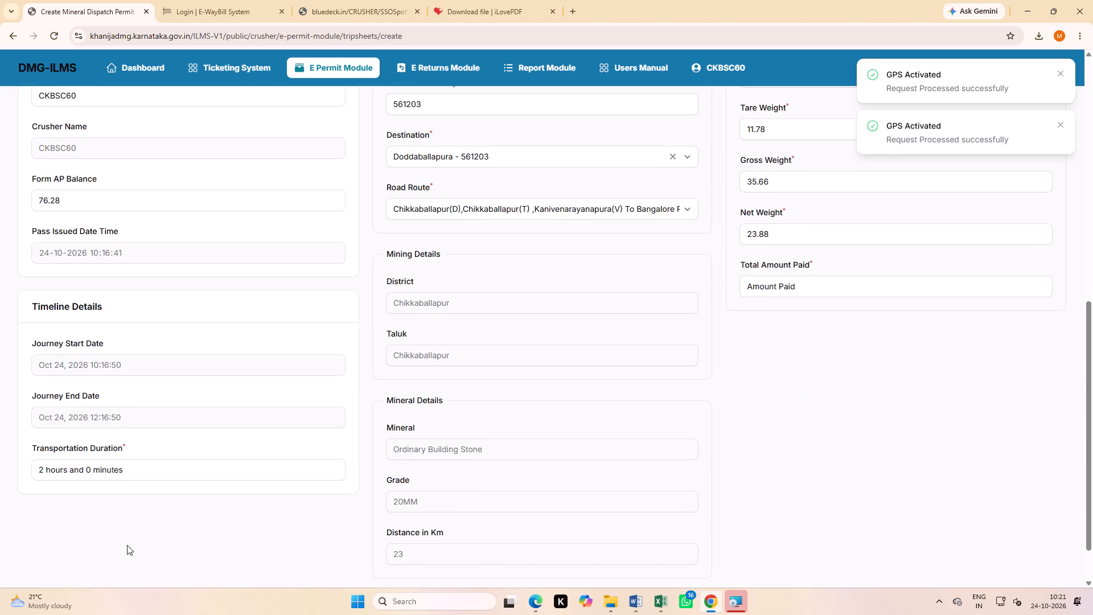
{"action": "scroll", "coordinate": [318, 522], "scroll_direction": "down", "scroll_amount": 3}
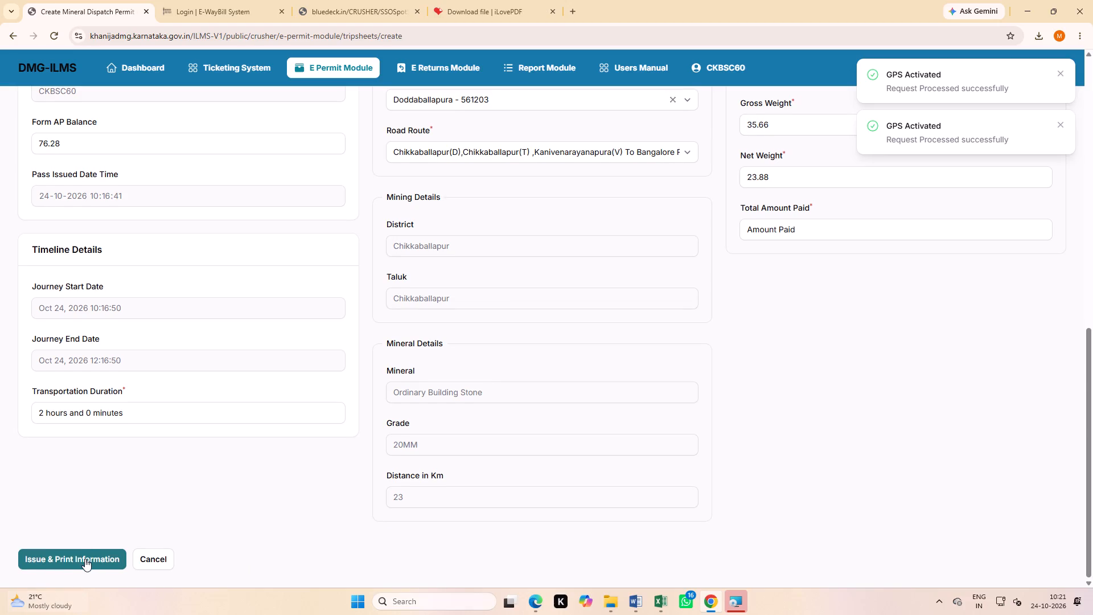
{"action": "scroll", "coordinate": [494, 547], "scroll_direction": "up", "scroll_amount": 4}
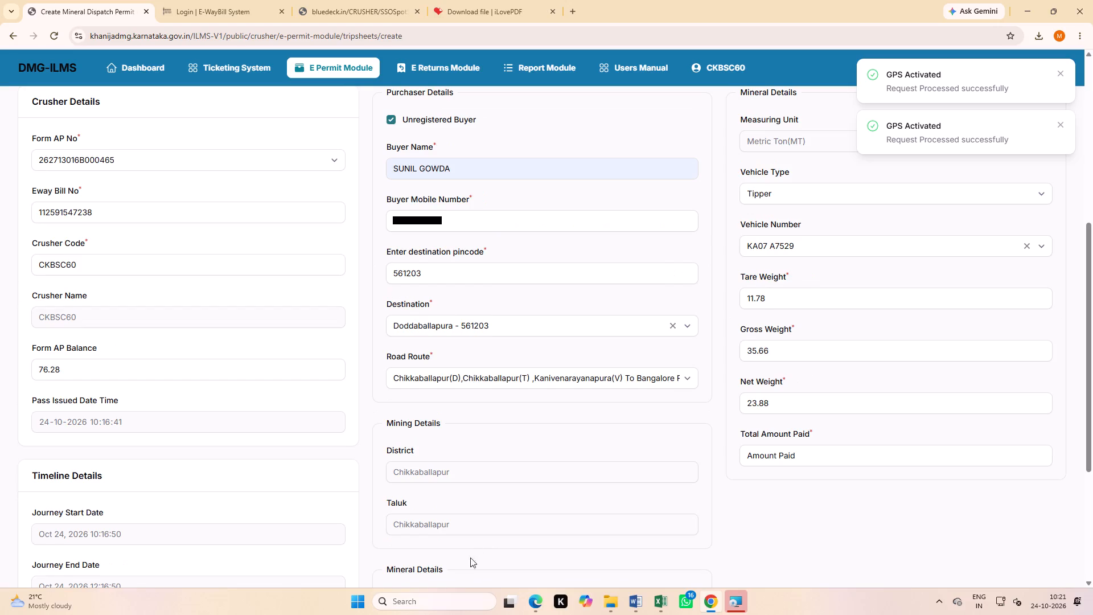
{"action": "scroll", "coordinate": [250, 545], "scroll_direction": "down", "scroll_amount": 3}
{"action": "scroll", "coordinate": [100, 534], "scroll_direction": "down", "scroll_amount": 4}
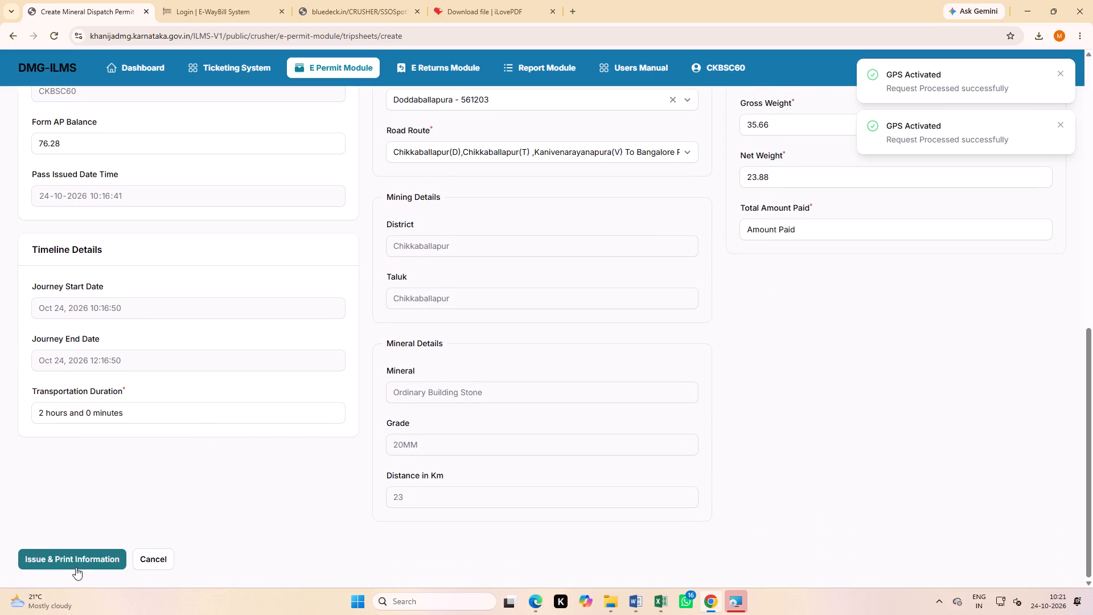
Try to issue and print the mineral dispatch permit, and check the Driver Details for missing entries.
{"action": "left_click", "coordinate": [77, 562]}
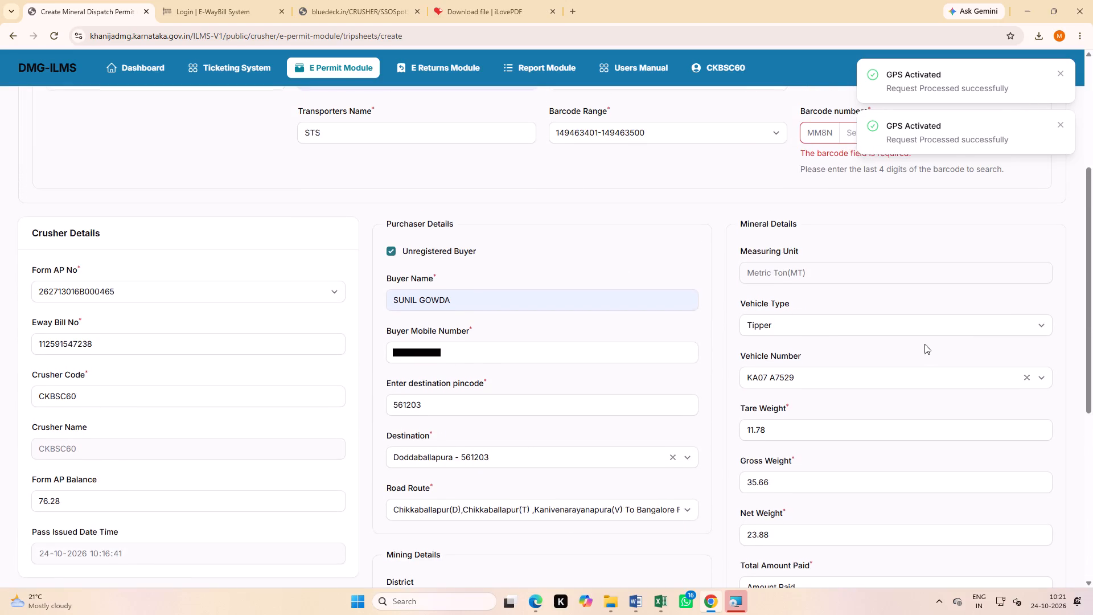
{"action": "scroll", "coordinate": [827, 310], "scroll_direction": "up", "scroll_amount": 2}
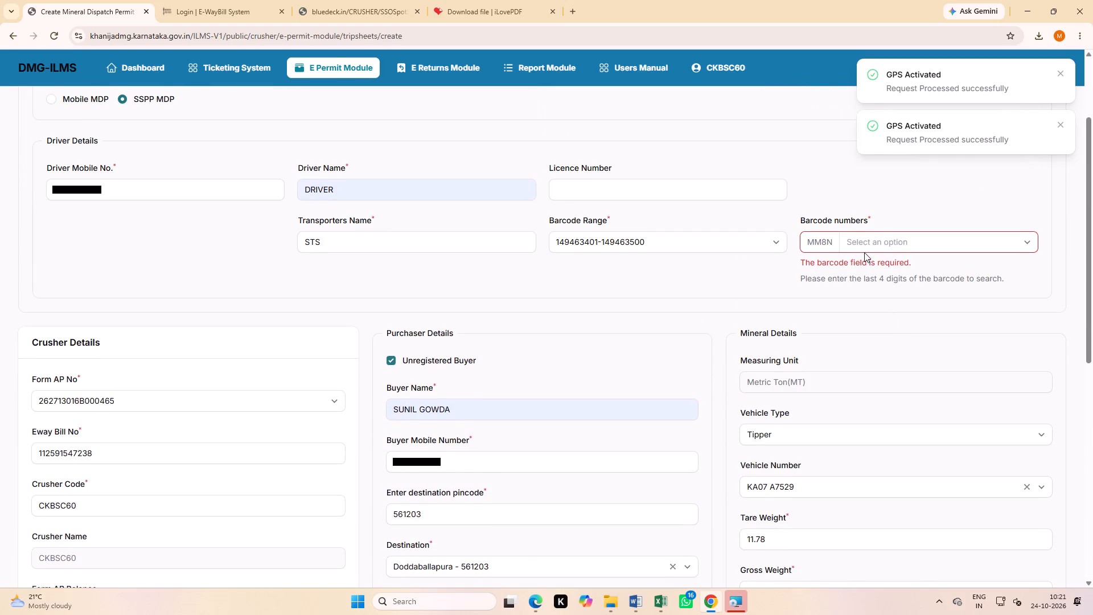
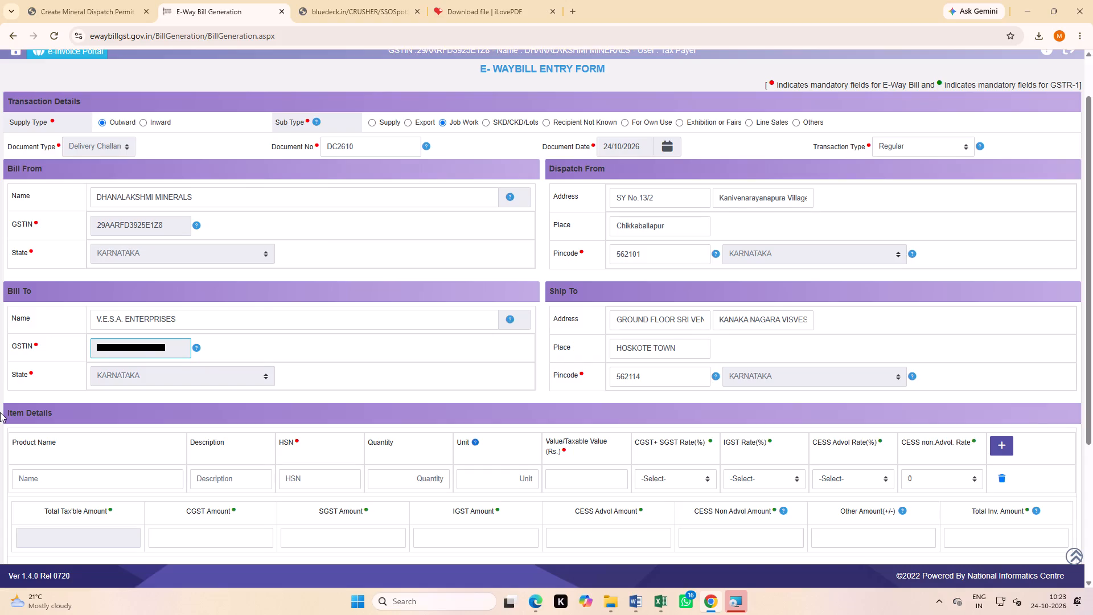
Enter the item's product name 20MM, description AGGREGATE and HSN code 251710 in the Item Details.
{"action": "scroll", "coordinate": [296, 460], "scroll_direction": "down", "scroll_amount": 2}
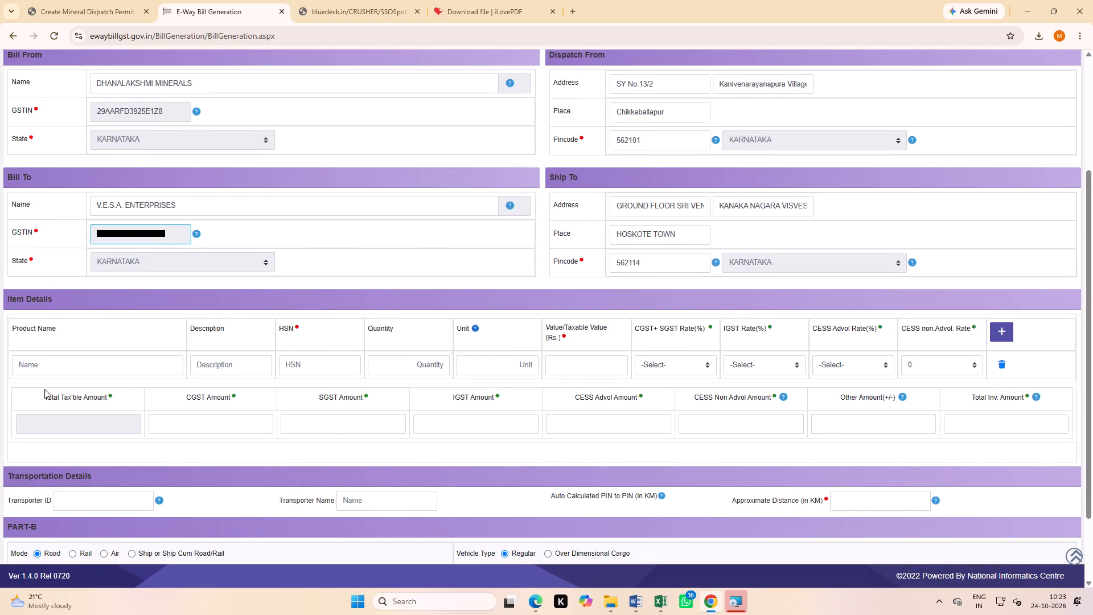
{"action": "left_click", "coordinate": [51, 370]}
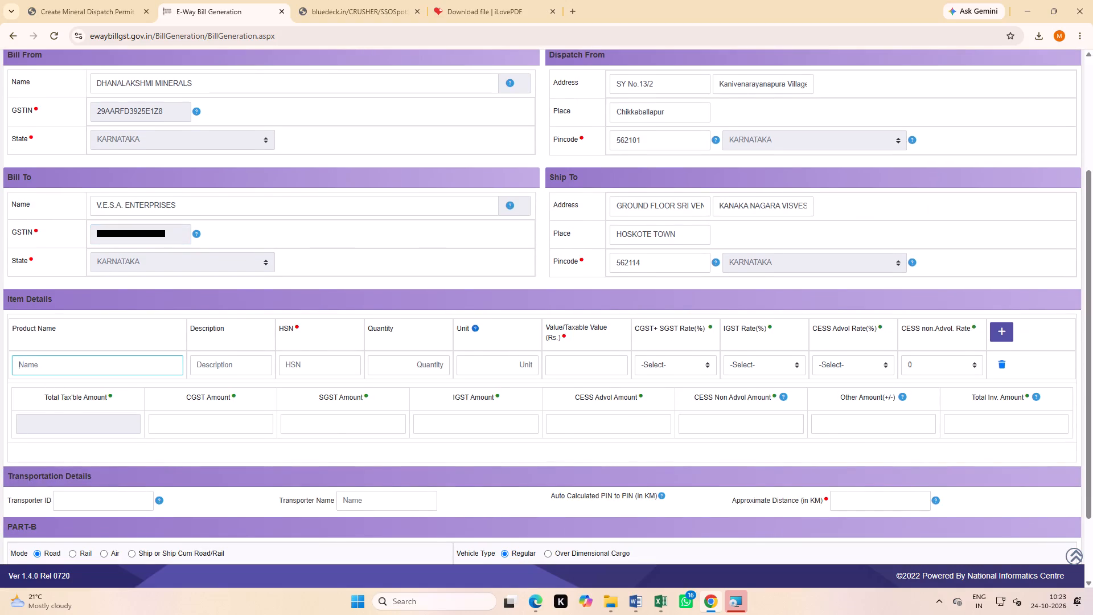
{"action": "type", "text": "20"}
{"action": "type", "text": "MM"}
{"action": "left_click", "coordinate": [209, 370]}
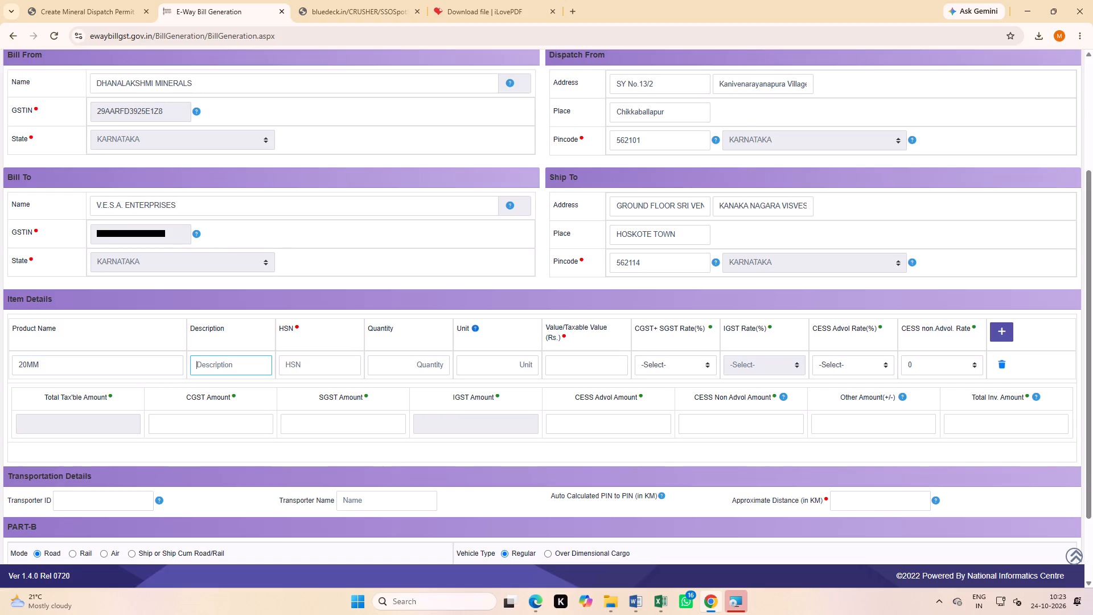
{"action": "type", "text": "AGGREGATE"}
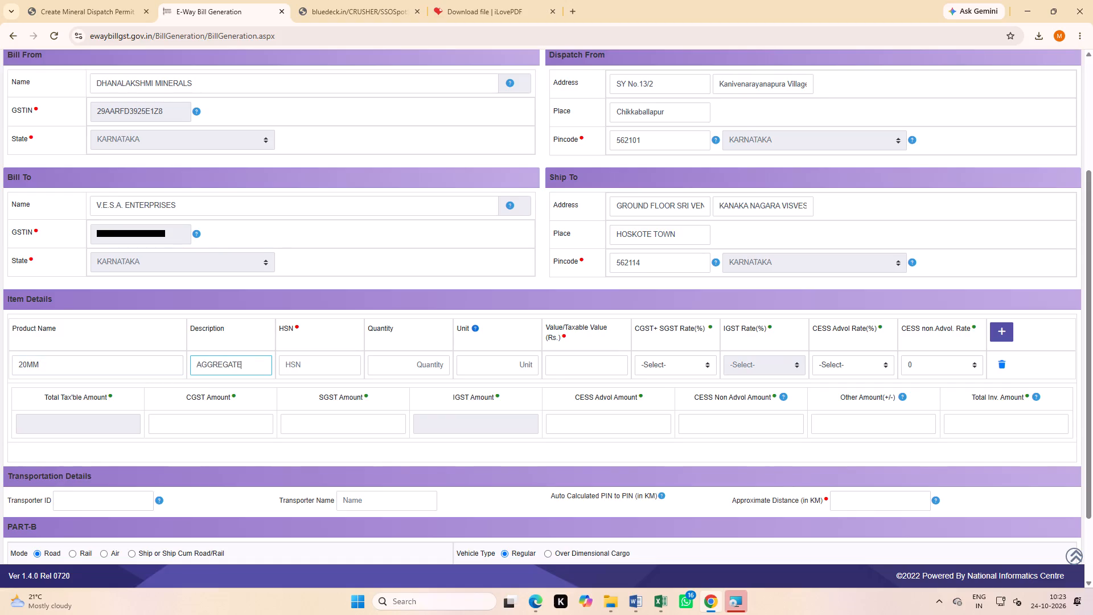
{"action": "left_click", "coordinate": [296, 369]}
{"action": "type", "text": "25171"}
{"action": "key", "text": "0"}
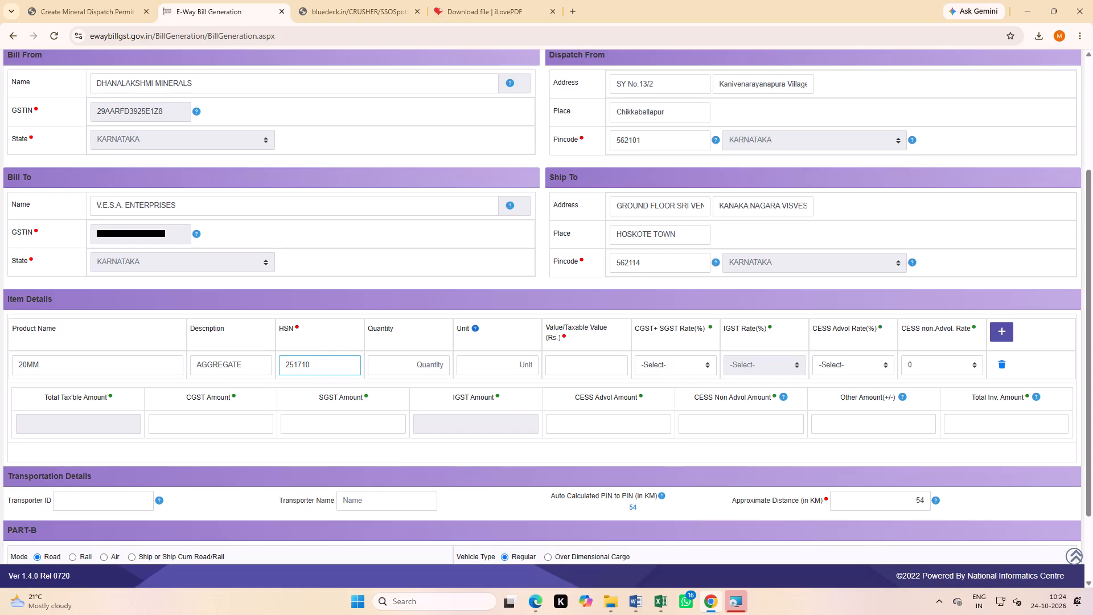
Set the item's quantity to 28.72 TON, taxable value to 22976 and CGST+SGST rate to 2.500 + 2.500.
{"action": "left_click", "coordinate": [423, 367]}
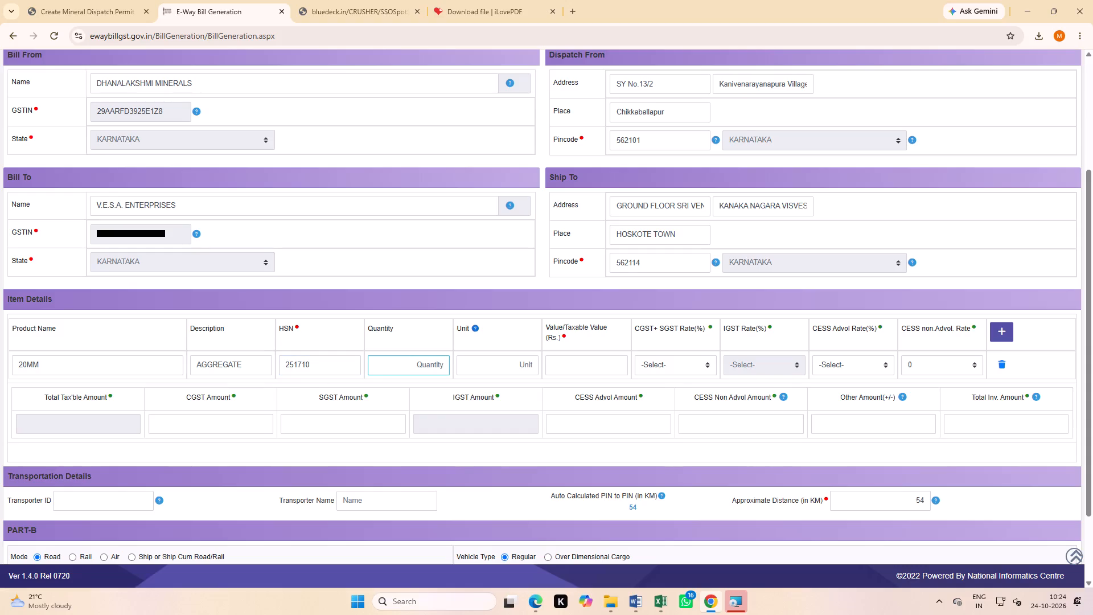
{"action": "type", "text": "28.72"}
{"action": "left_click", "coordinate": [502, 374]}
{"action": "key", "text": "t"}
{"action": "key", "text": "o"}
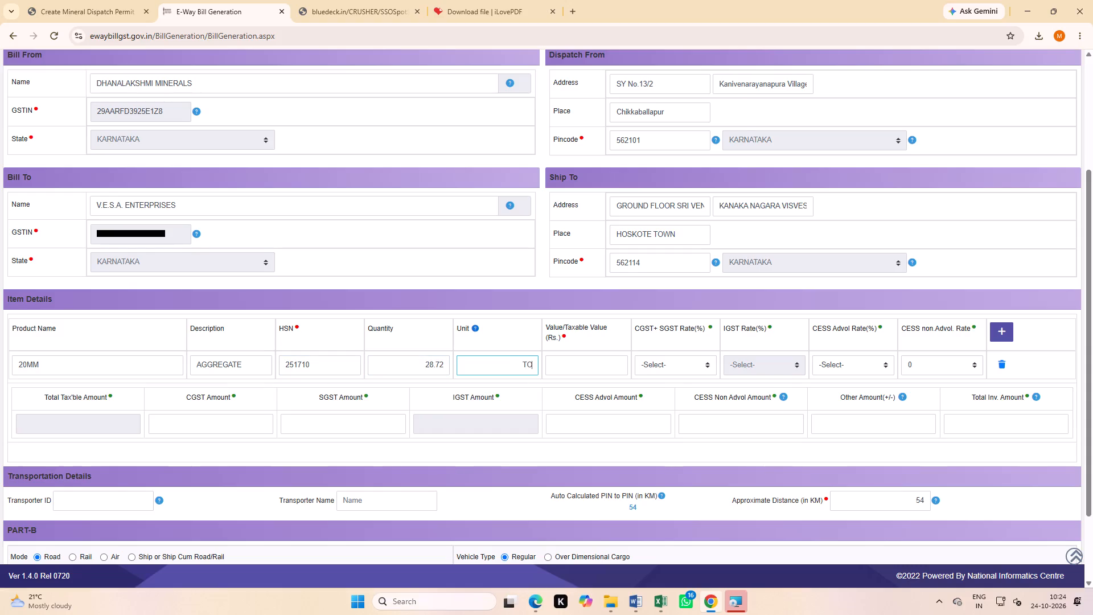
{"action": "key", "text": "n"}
{"action": "left_click", "coordinate": [572, 370]}
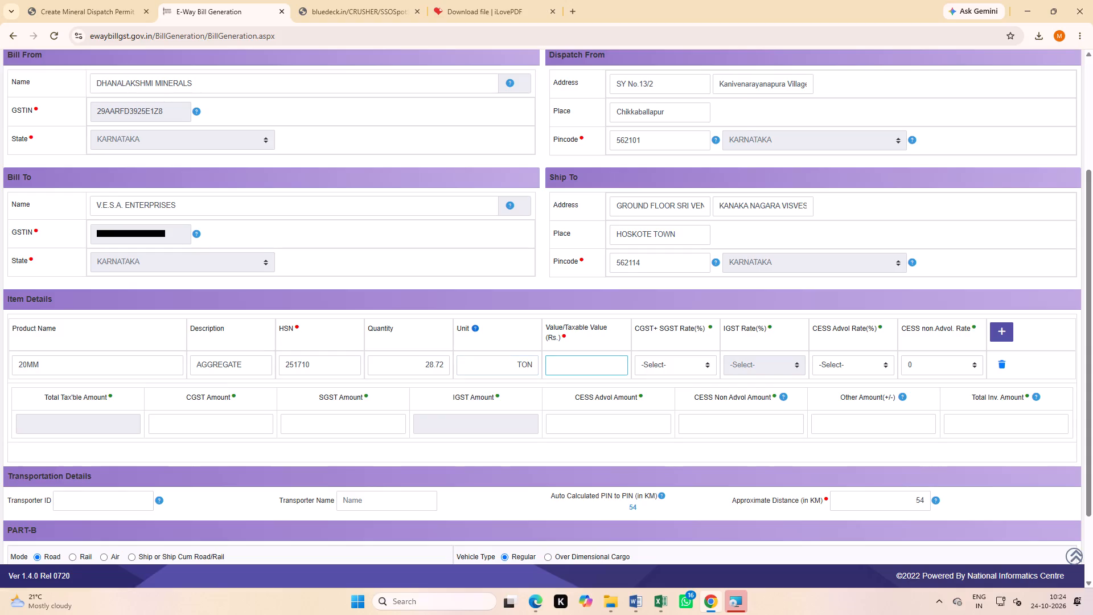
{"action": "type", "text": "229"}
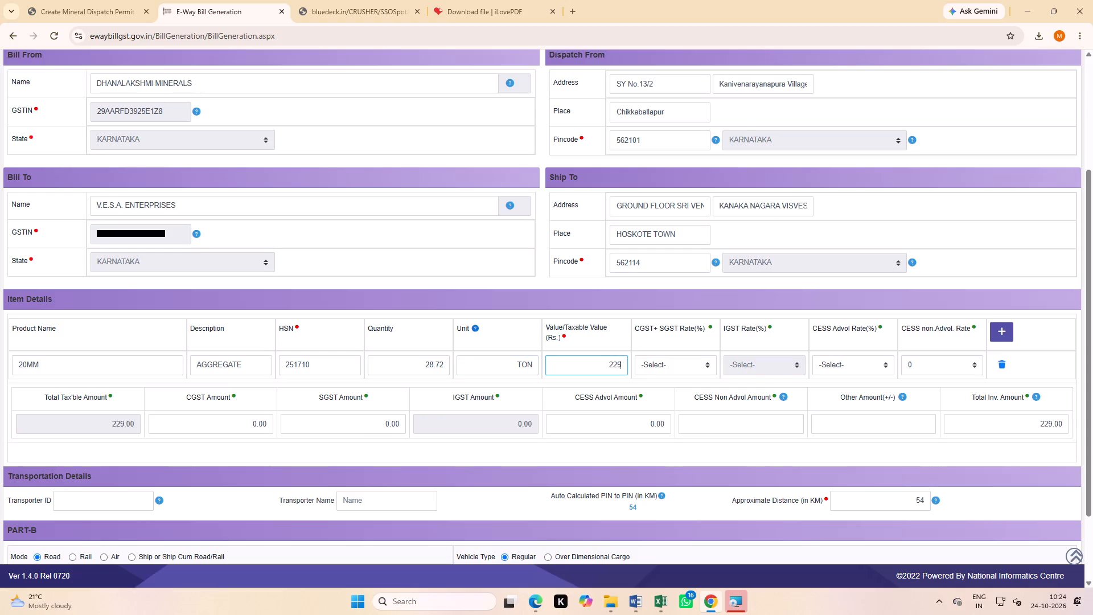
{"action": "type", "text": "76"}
{"action": "left_click", "coordinate": [650, 361]}
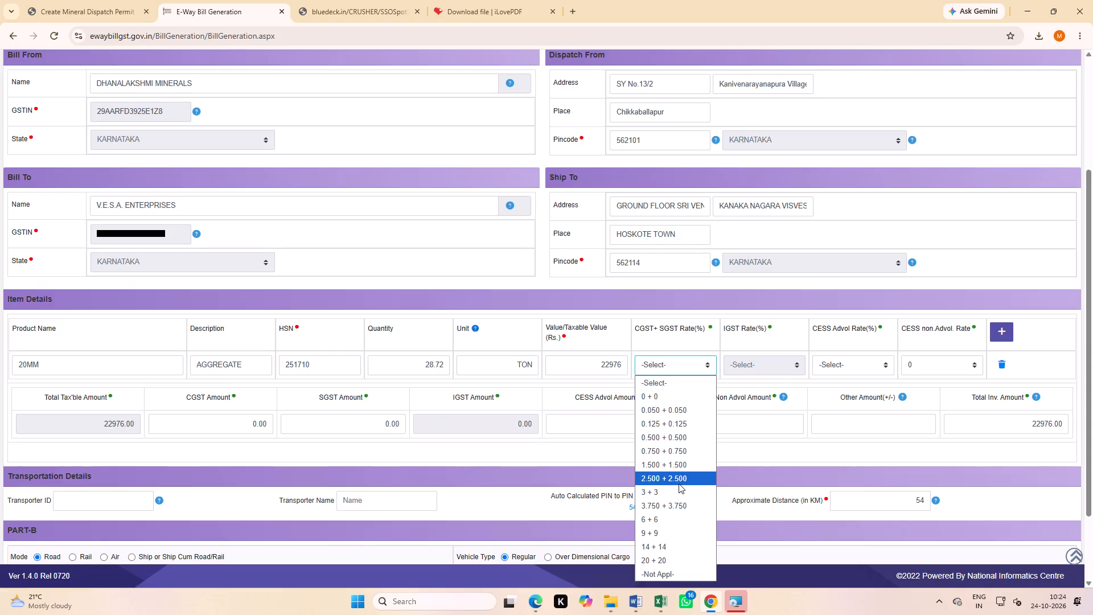
{"action": "left_click", "coordinate": [681, 477]}
{"action": "scroll", "coordinate": [281, 428], "scroll_direction": "down", "scroll_amount": 4}
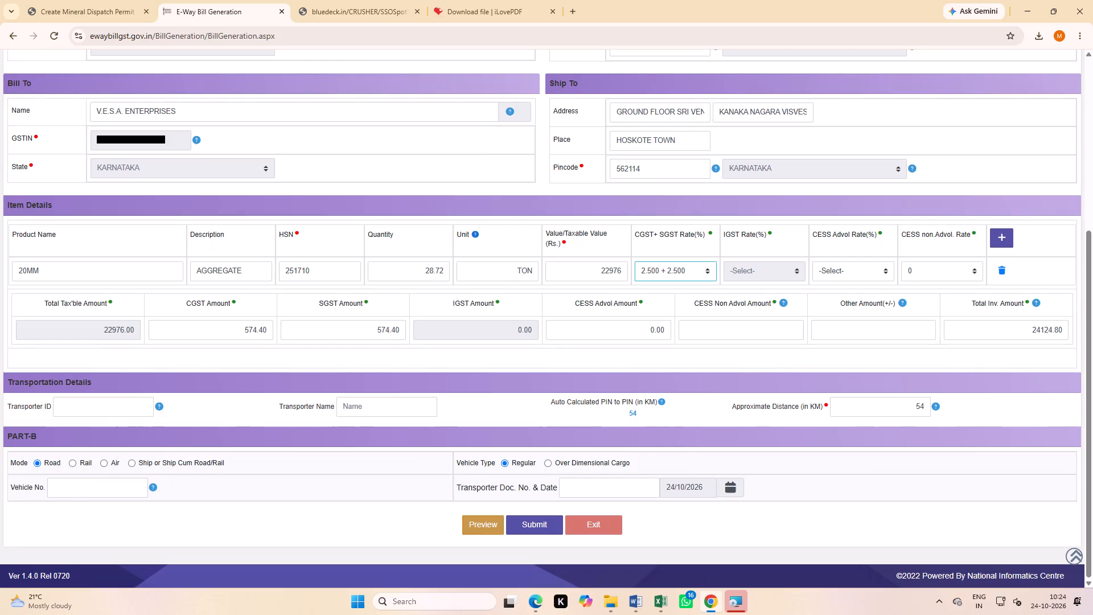
{"action": "left_click", "coordinate": [73, 488]}
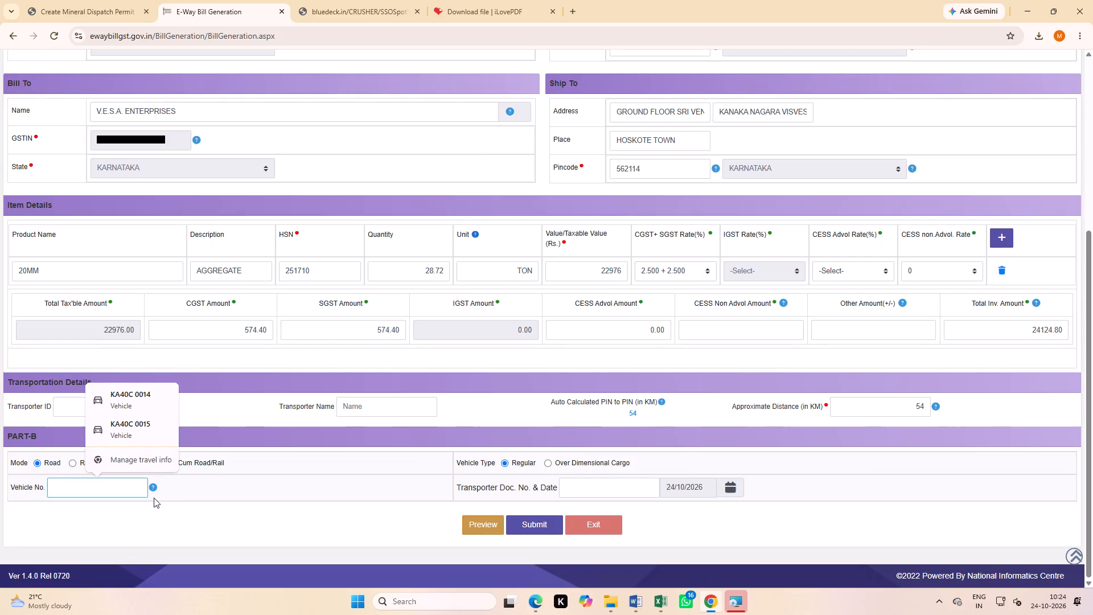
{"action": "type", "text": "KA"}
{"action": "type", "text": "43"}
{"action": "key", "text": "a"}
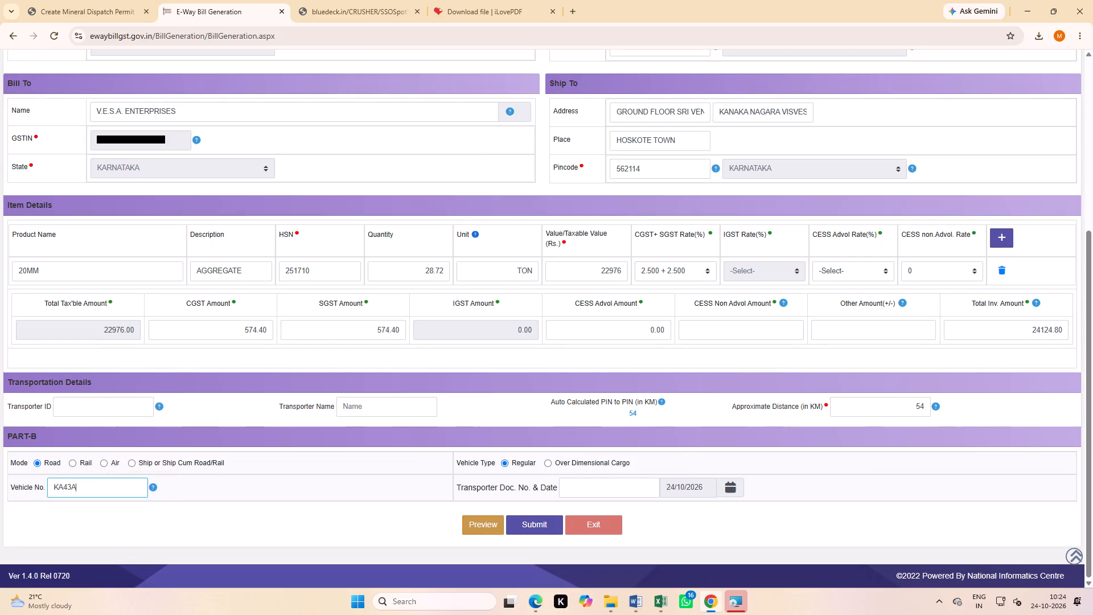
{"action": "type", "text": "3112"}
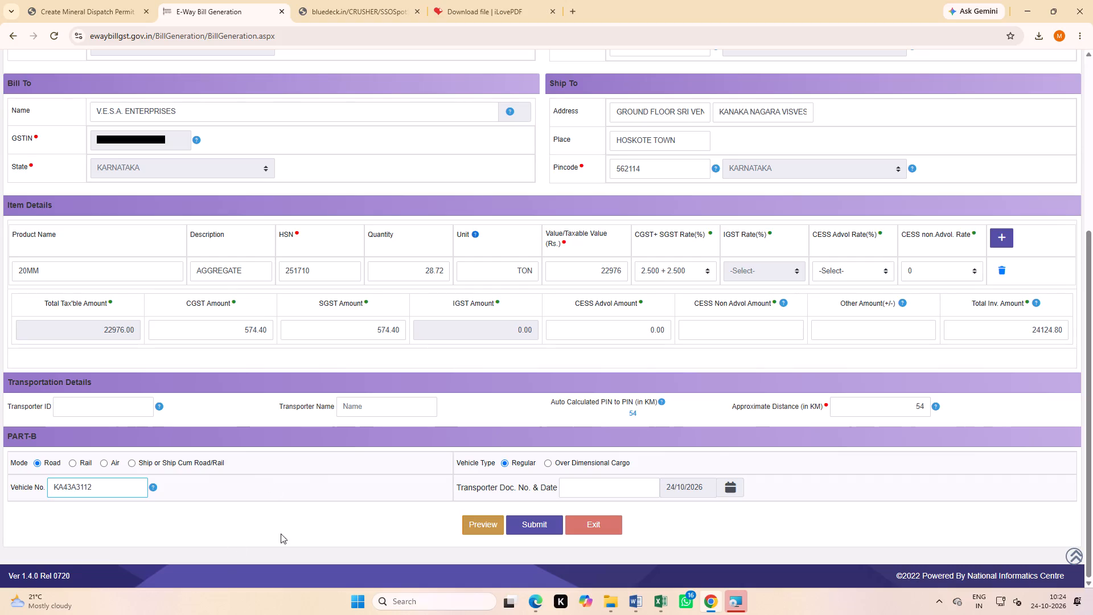
{"action": "left_click", "coordinate": [330, 525]}
Submit the e-way bill form and continue without the unfilled GSTR1 fields.
{"action": "scroll", "coordinate": [475, 485], "scroll_direction": "down", "scroll_amount": 3}
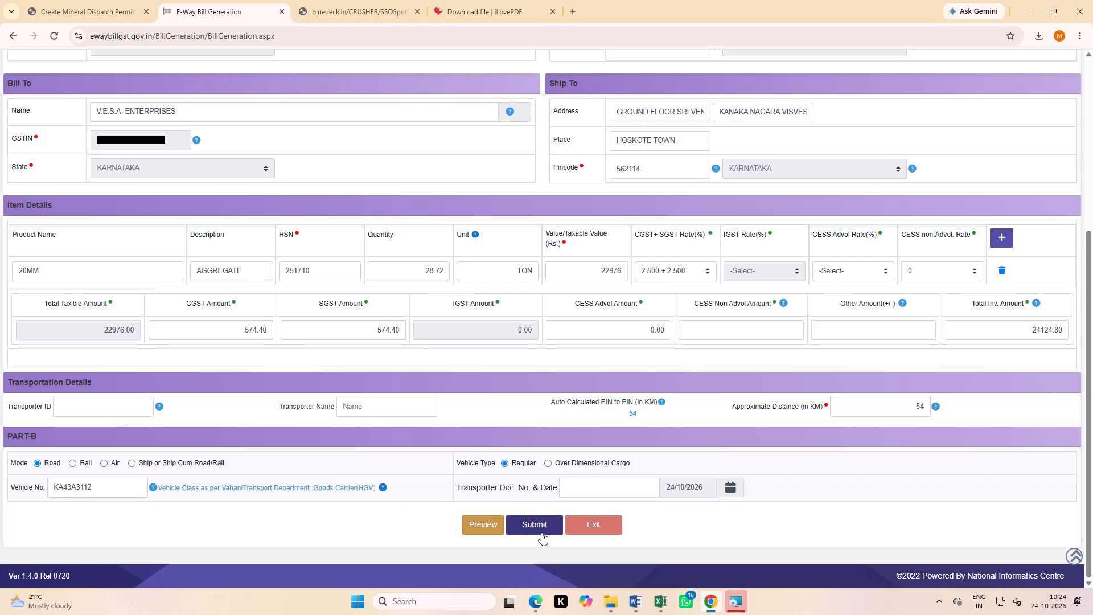
{"action": "left_click", "coordinate": [540, 528]}
{"action": "left_click", "coordinate": [591, 124]}
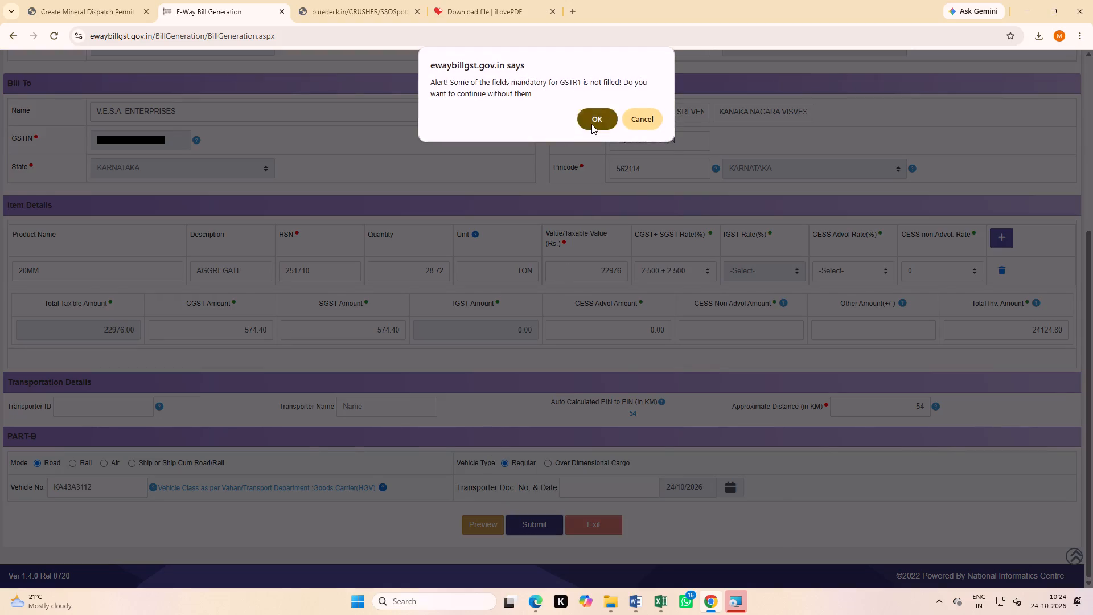
{"action": "left_click", "coordinate": [593, 134]}
Open the detailed version of the generated e-way bill and print one copy in Portrait layout on the Canon printer.
{"action": "scroll", "coordinate": [625, 393], "scroll_direction": "down", "scroll_amount": 3}
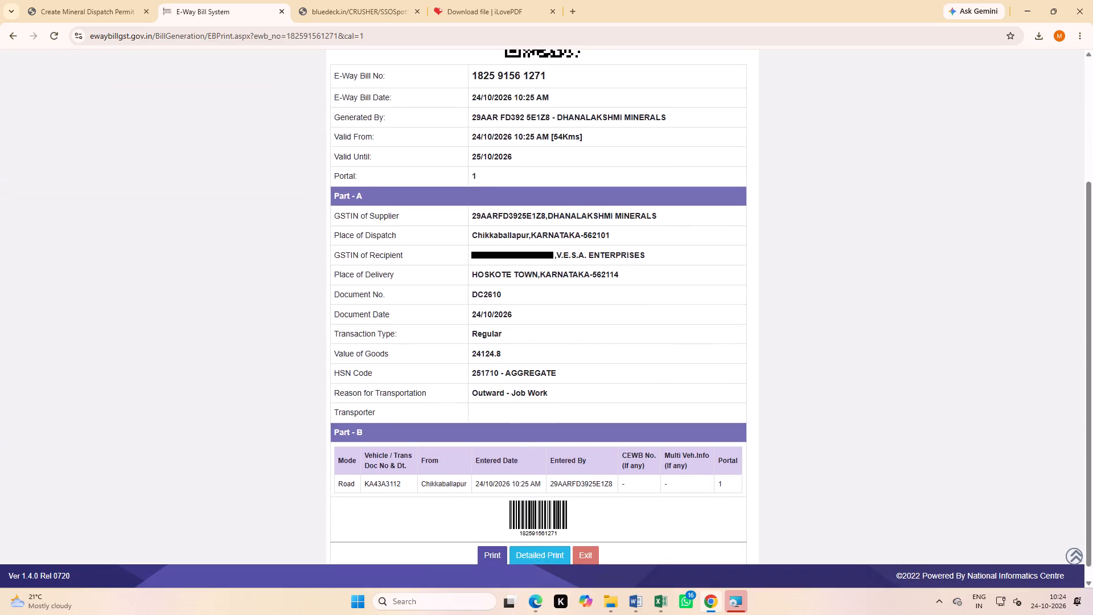
{"action": "scroll", "coordinate": [543, 530], "scroll_direction": "down", "scroll_amount": 4}
{"action": "left_click", "coordinate": [539, 541]}
{"action": "scroll", "coordinate": [392, 405], "scroll_direction": "down", "scroll_amount": 5}
{"action": "scroll", "coordinate": [522, 454], "scroll_direction": "down", "scroll_amount": 4}
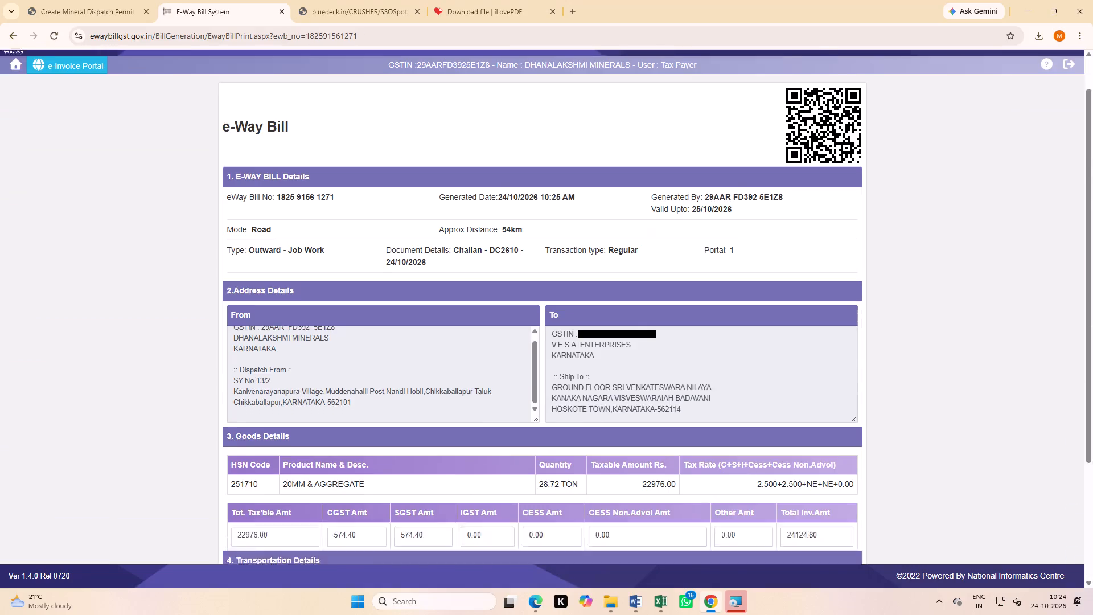
{"action": "left_click", "coordinate": [519, 550]}
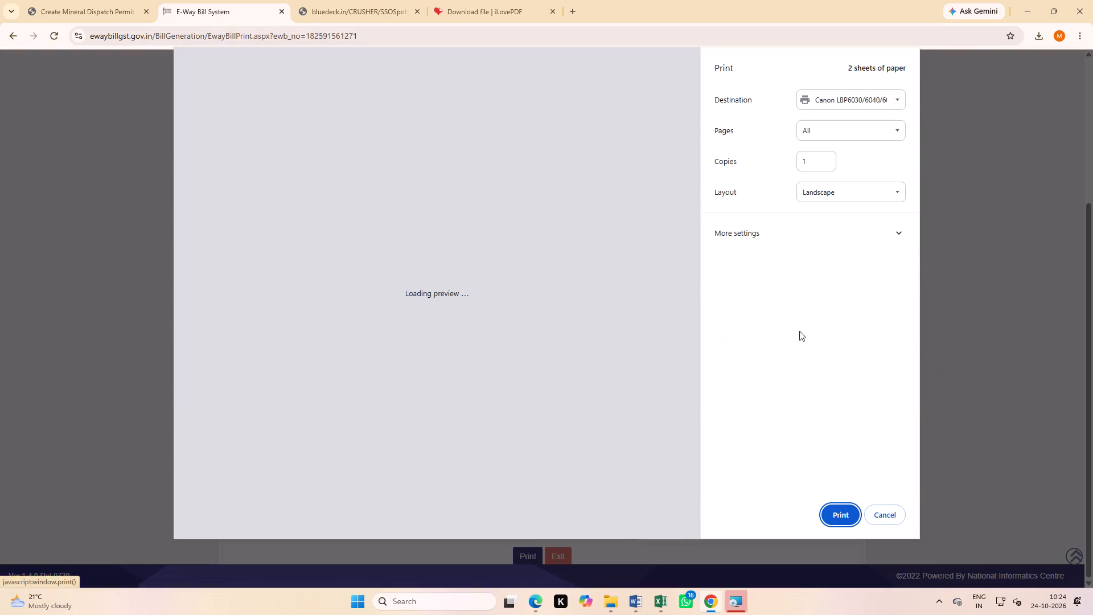
{"action": "left_click", "coordinate": [827, 191]}
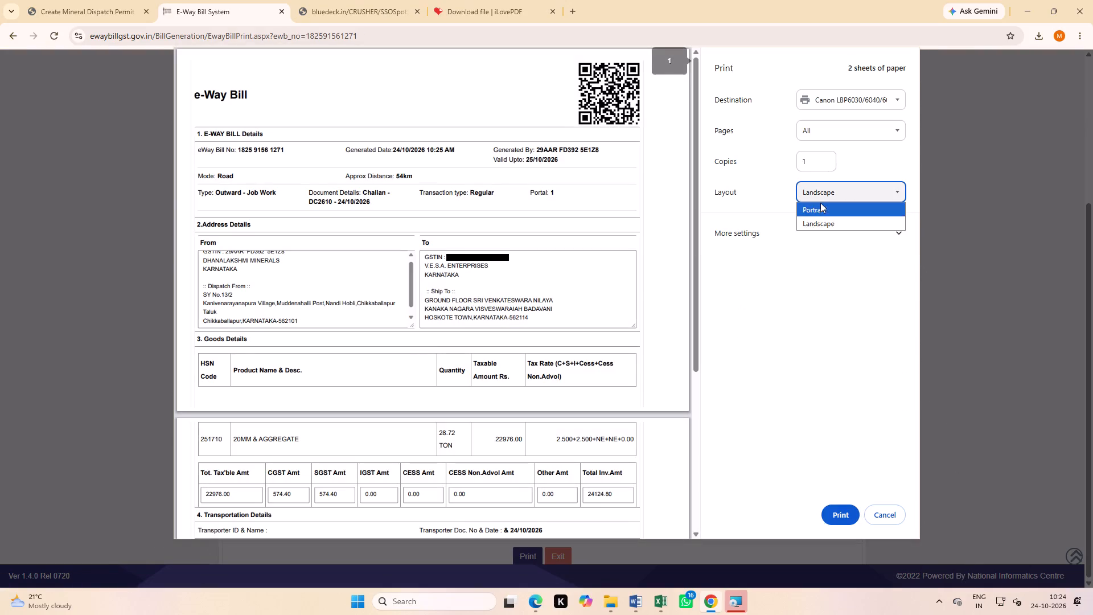
{"action": "left_click", "coordinate": [818, 206]}
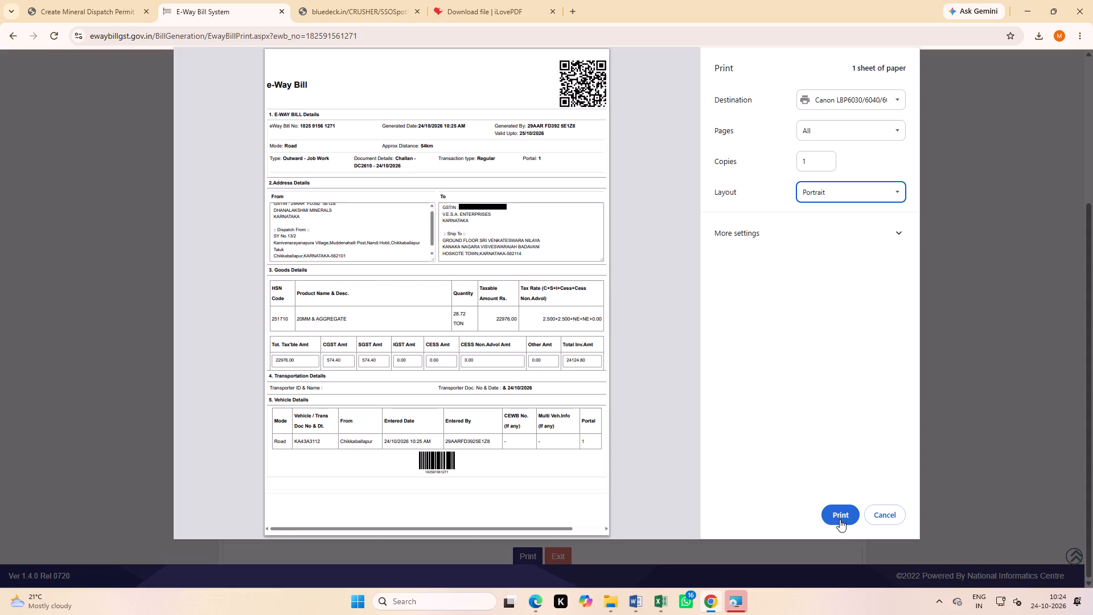
{"action": "left_click", "coordinate": [843, 516]}
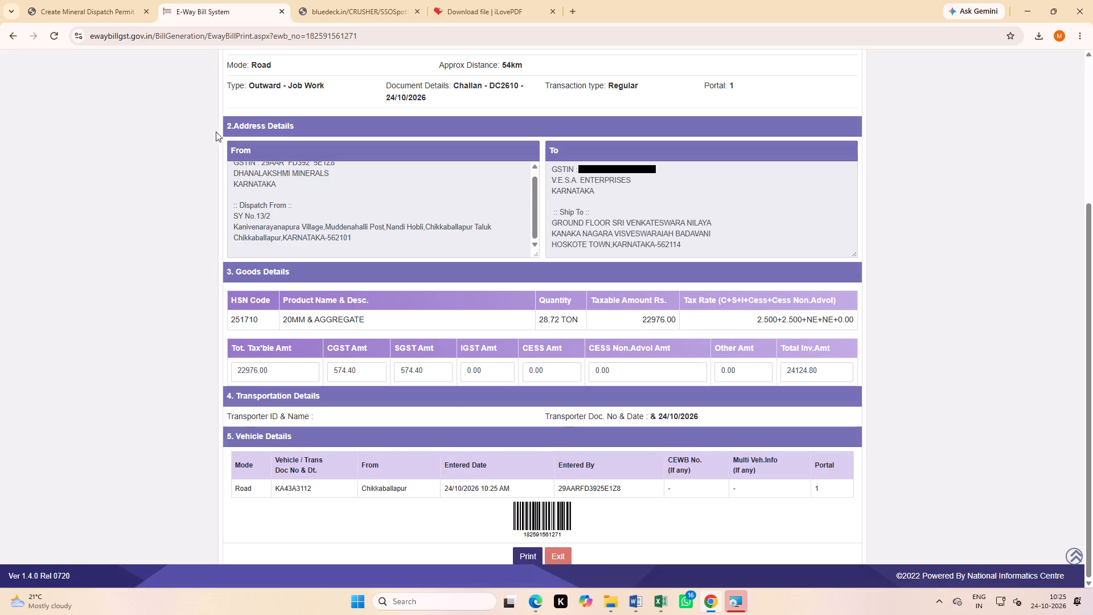
Print the detailed e-way bill a second time in Portrait layout.
{"action": "left_click", "coordinate": [528, 552]}
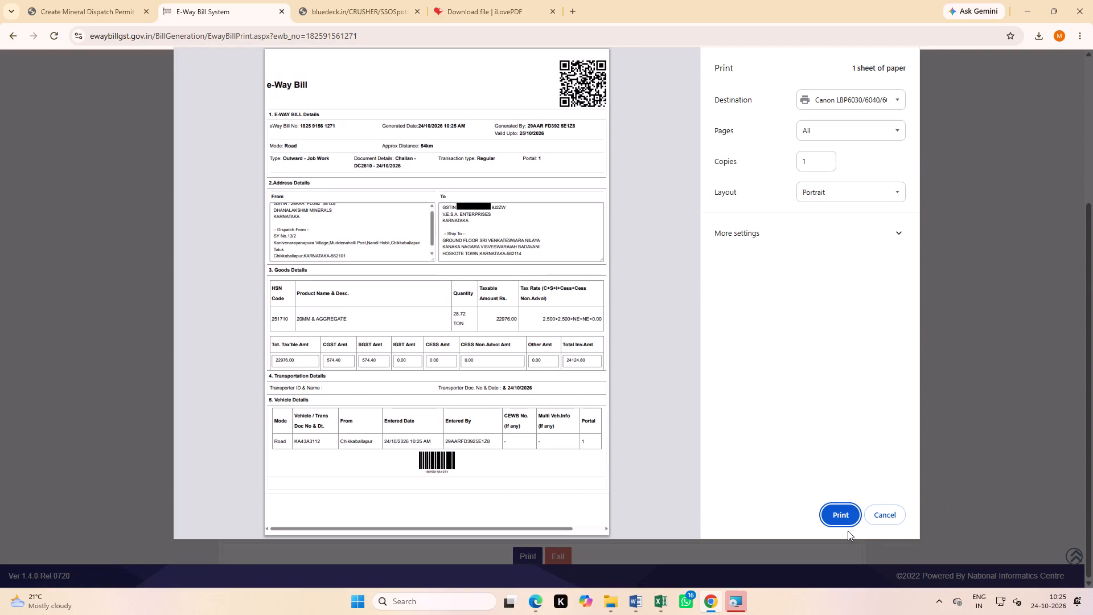
{"action": "left_click", "coordinate": [836, 519]}
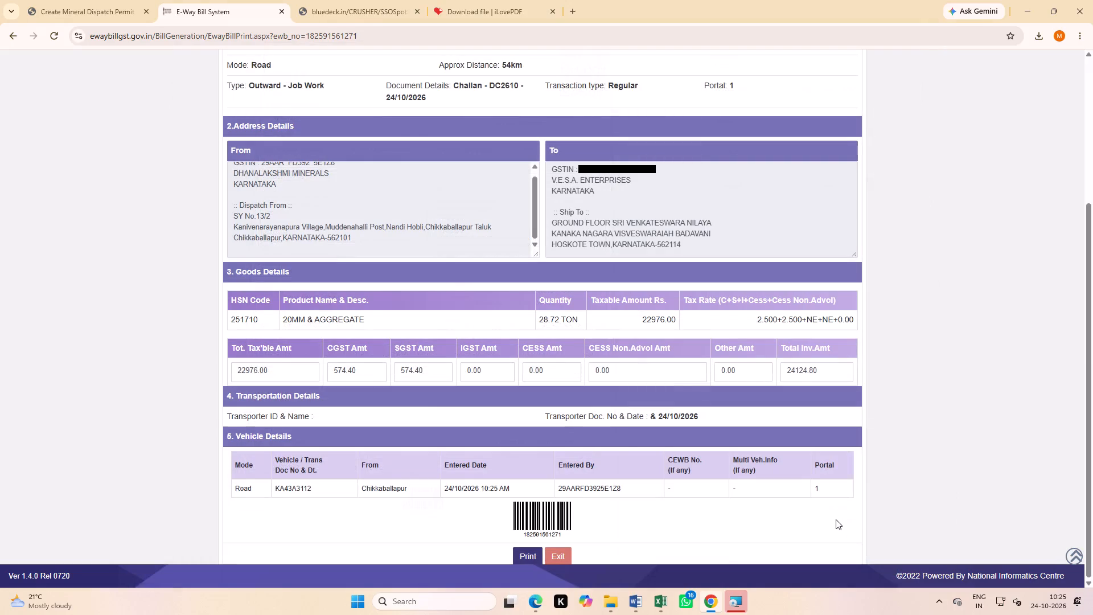
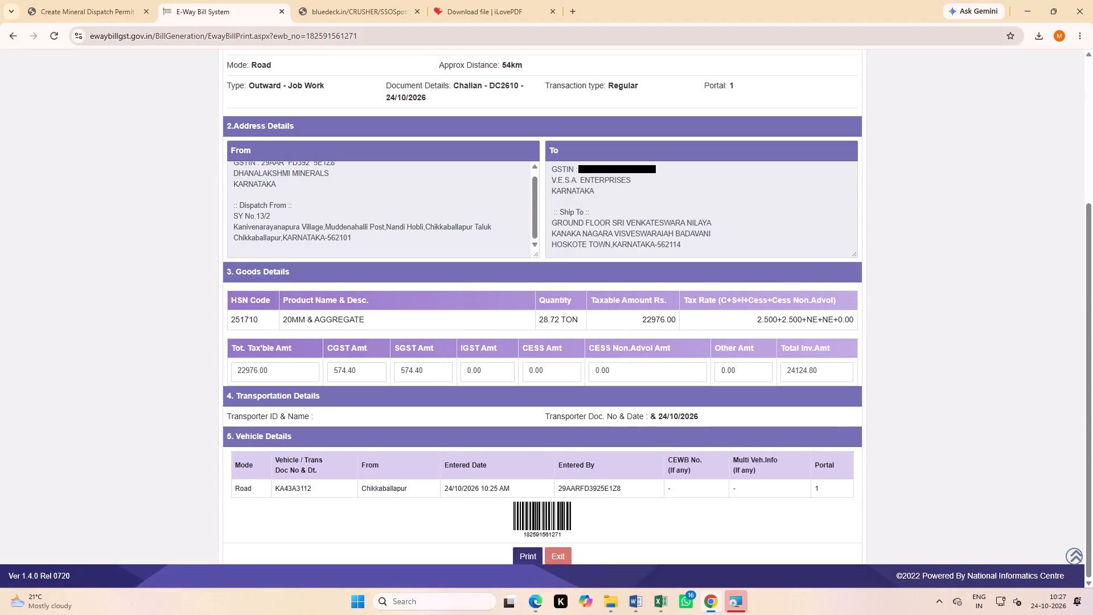
{"action": "left_click", "coordinate": [358, 7]}
{"action": "left_click", "coordinate": [437, 283]}
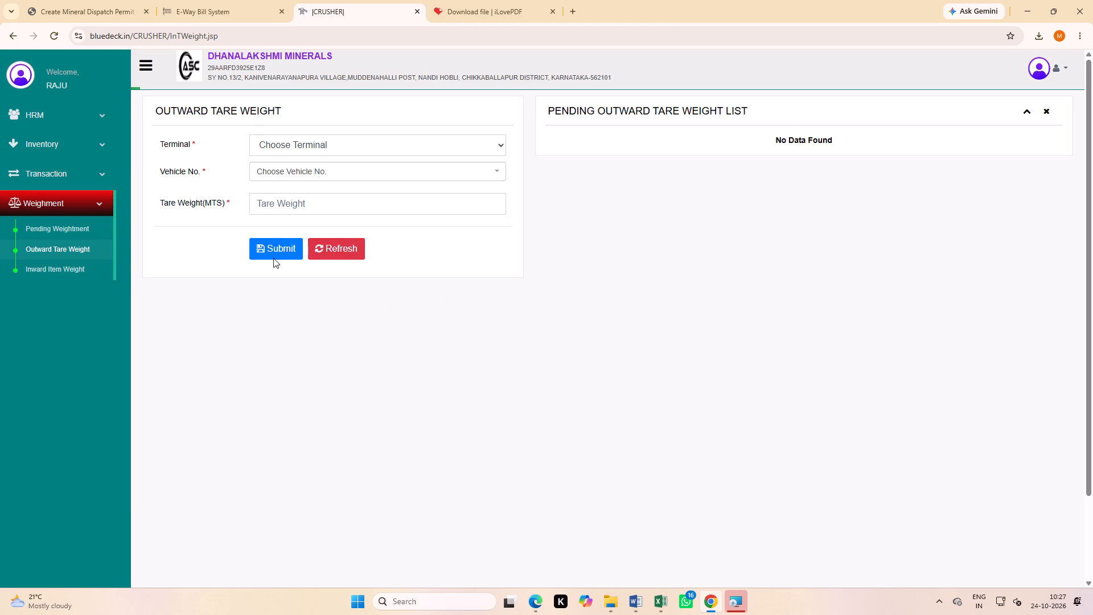
{"action": "left_click", "coordinate": [270, 141]}
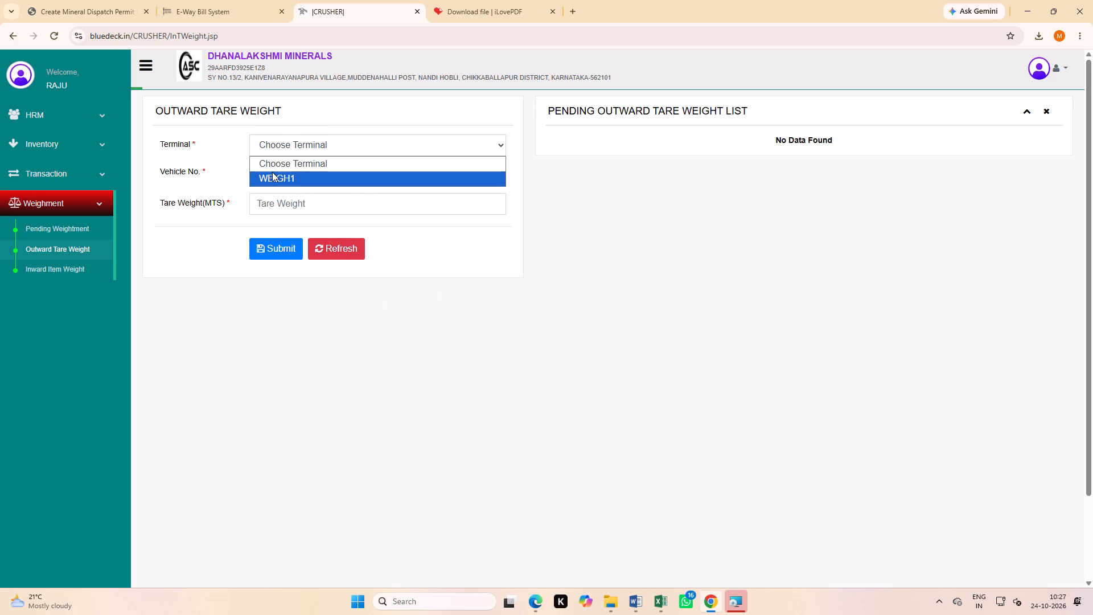
{"action": "left_click", "coordinate": [272, 172]}
{"action": "left_click", "coordinate": [272, 172]}
{"action": "type", "text": "4112"}
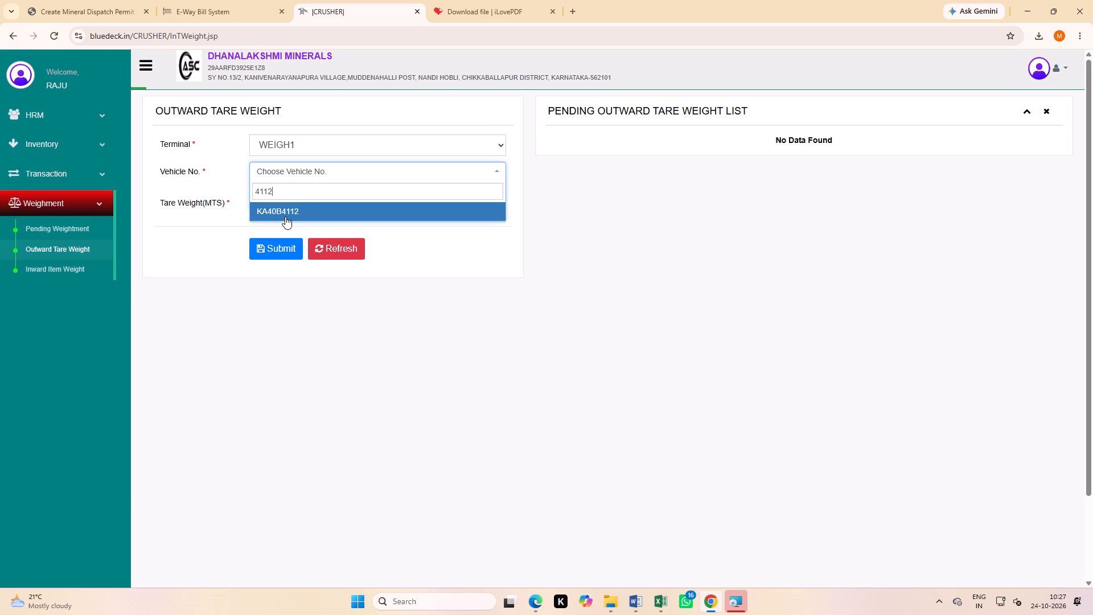
{"action": "left_click", "coordinate": [285, 211]}
{"action": "left_click", "coordinate": [270, 208]}
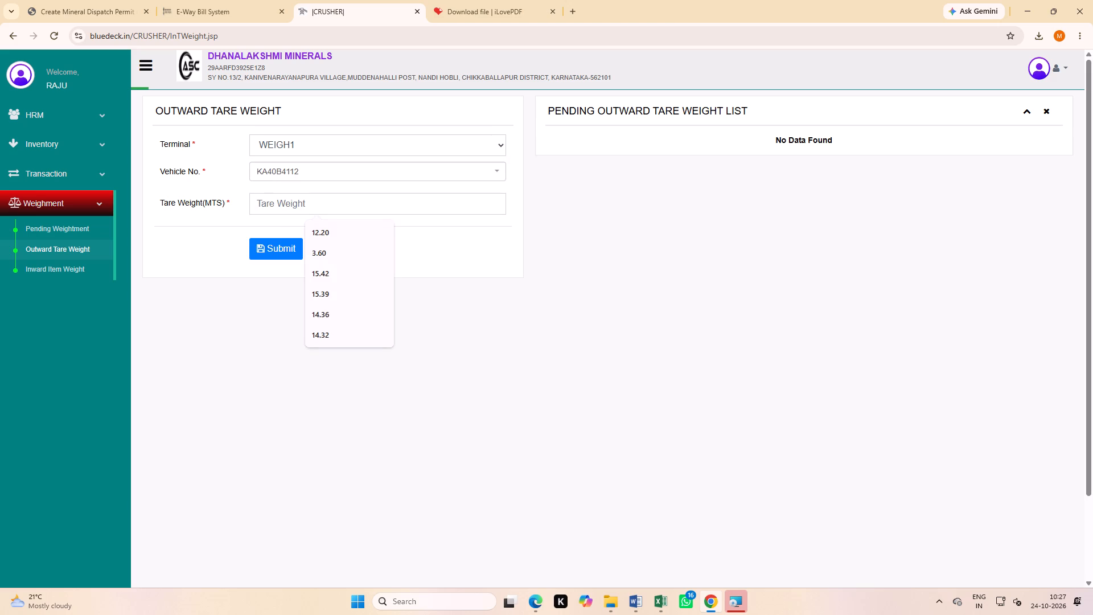
{"action": "type", "text": "3.46"}
{"action": "left_click", "coordinate": [276, 251]}
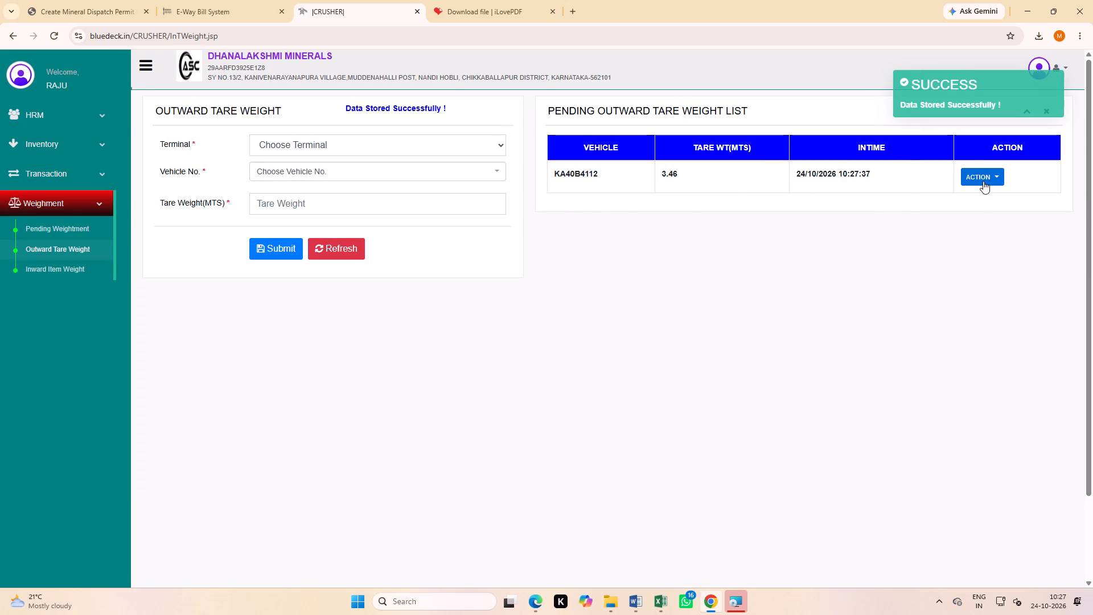
{"action": "left_click", "coordinate": [983, 181]}
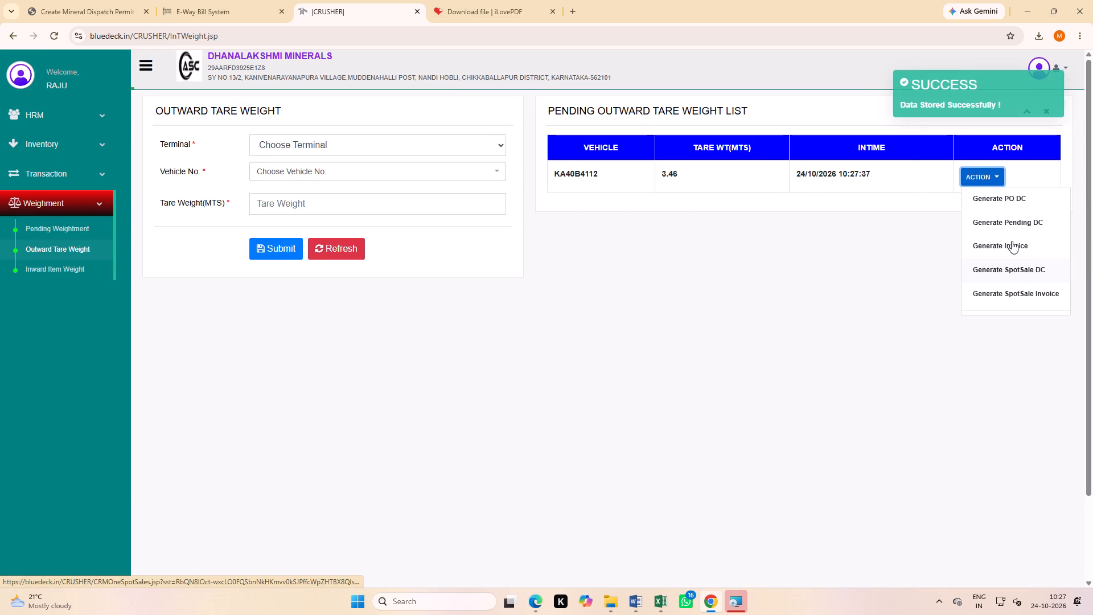
{"action": "left_click", "coordinate": [1025, 270]}
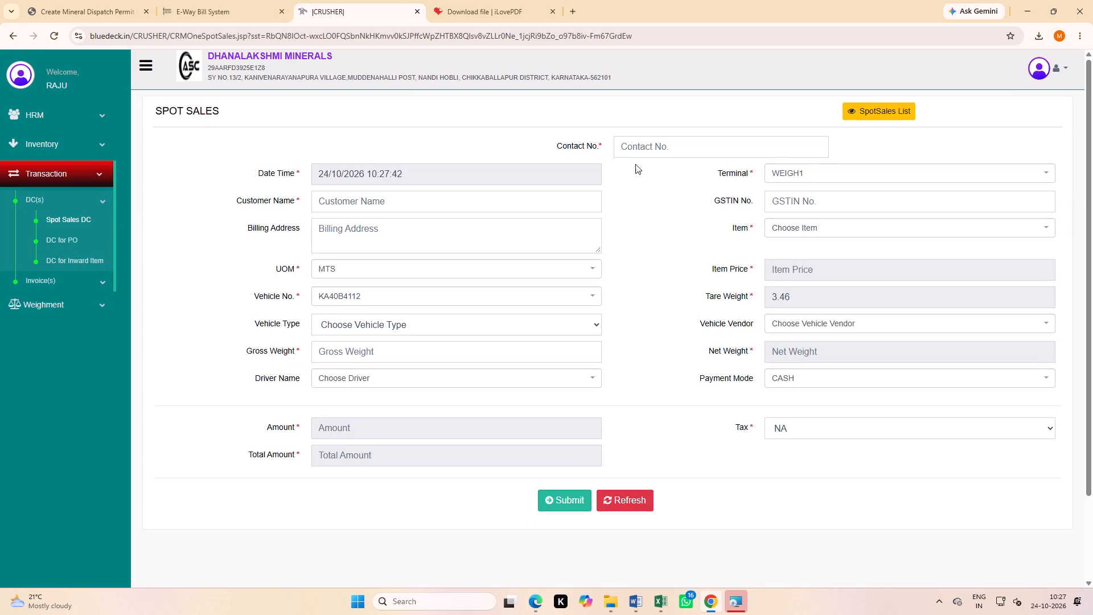
{"action": "left_click", "coordinate": [637, 151]}
{"action": "left_click", "coordinate": [688, 175]}
{"action": "left_click", "coordinate": [376, 202]}
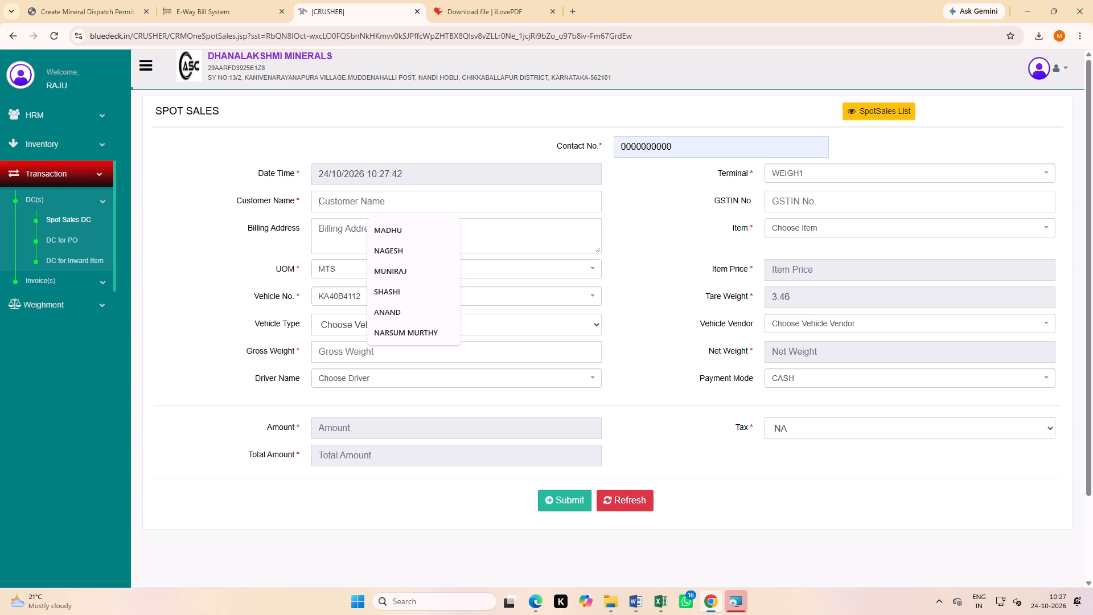
{"action": "type", "text": "CHANN"}
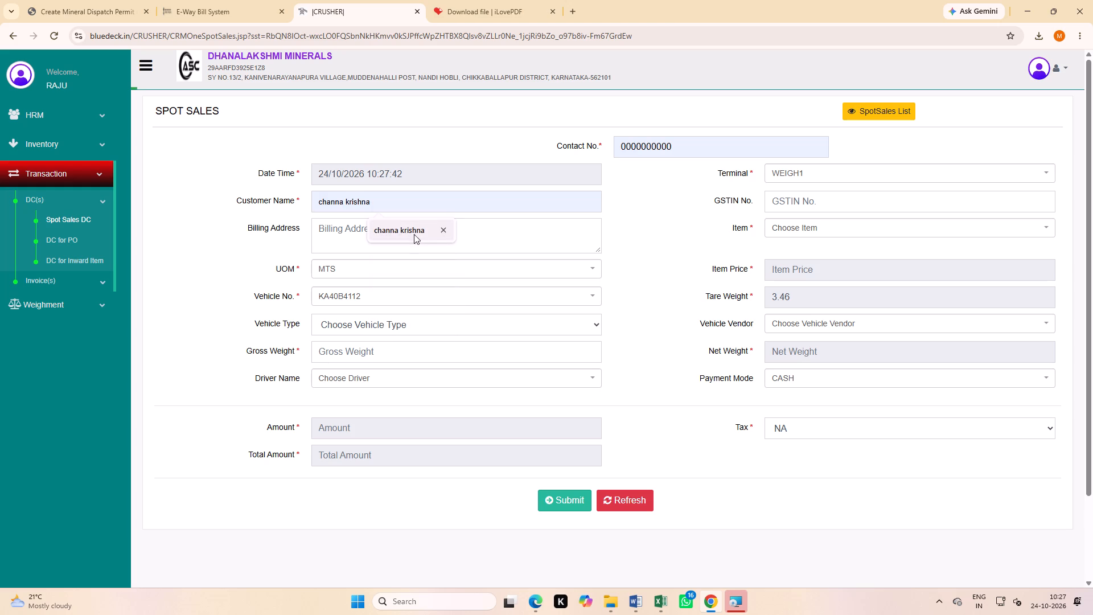
{"action": "left_click", "coordinate": [414, 233]}
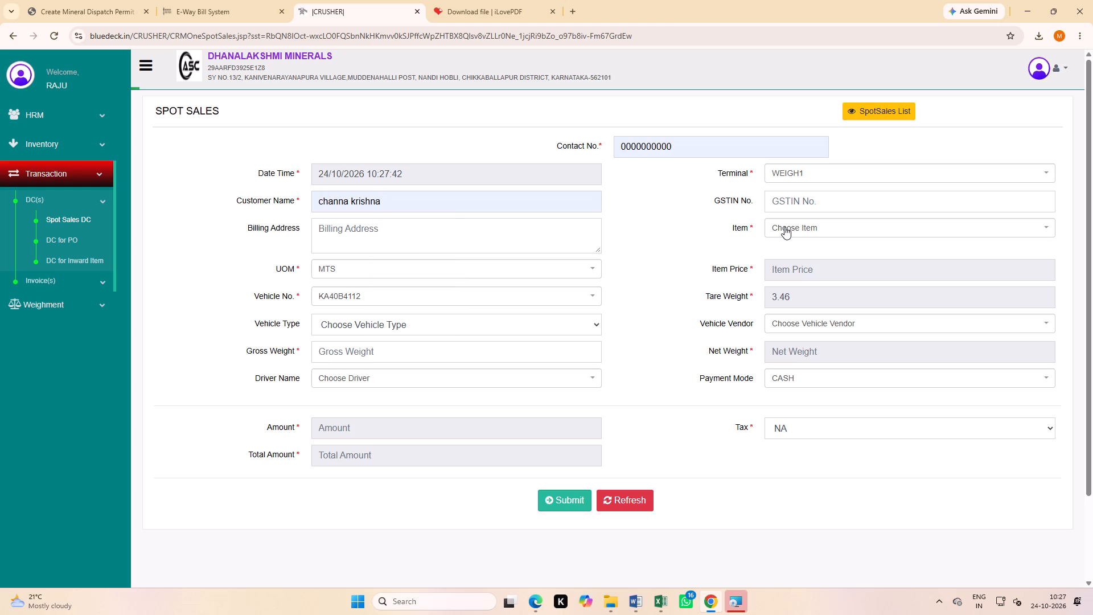
Choose MSAND as the item, set the gross weight to 7.94, and generate the DC.
{"action": "left_click", "coordinate": [784, 227]}
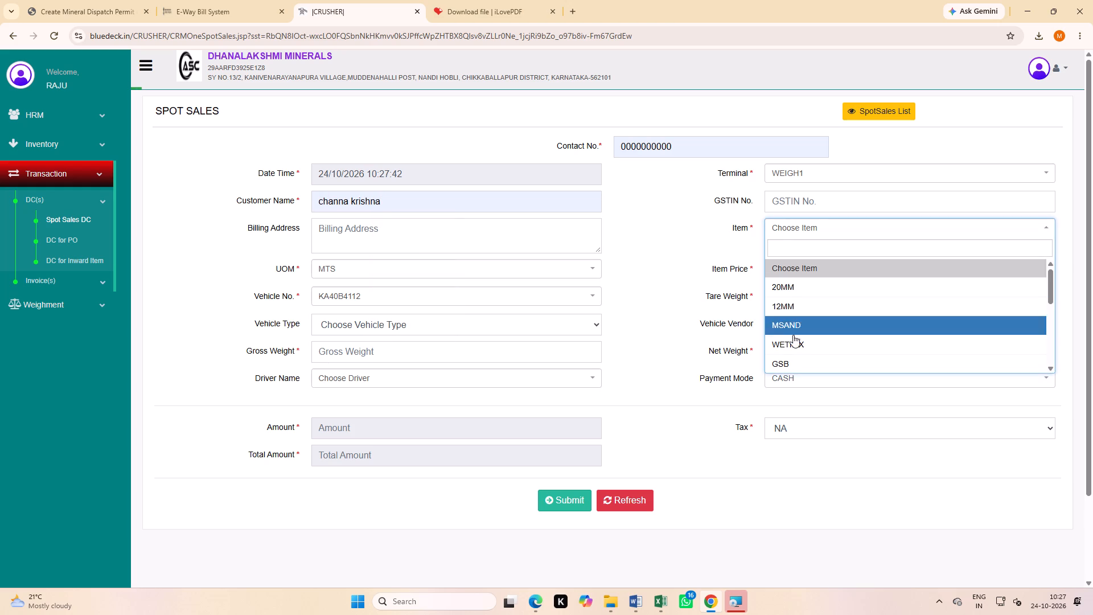
{"action": "left_click", "coordinate": [799, 328]}
{"action": "left_click", "coordinate": [334, 352]}
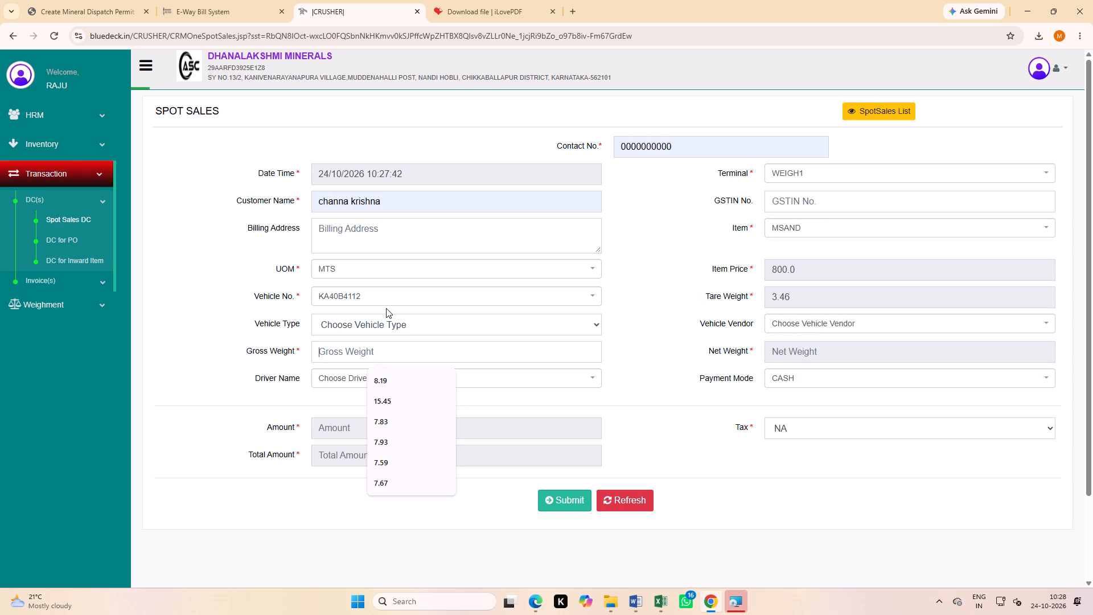
{"action": "type", "text": "7."}
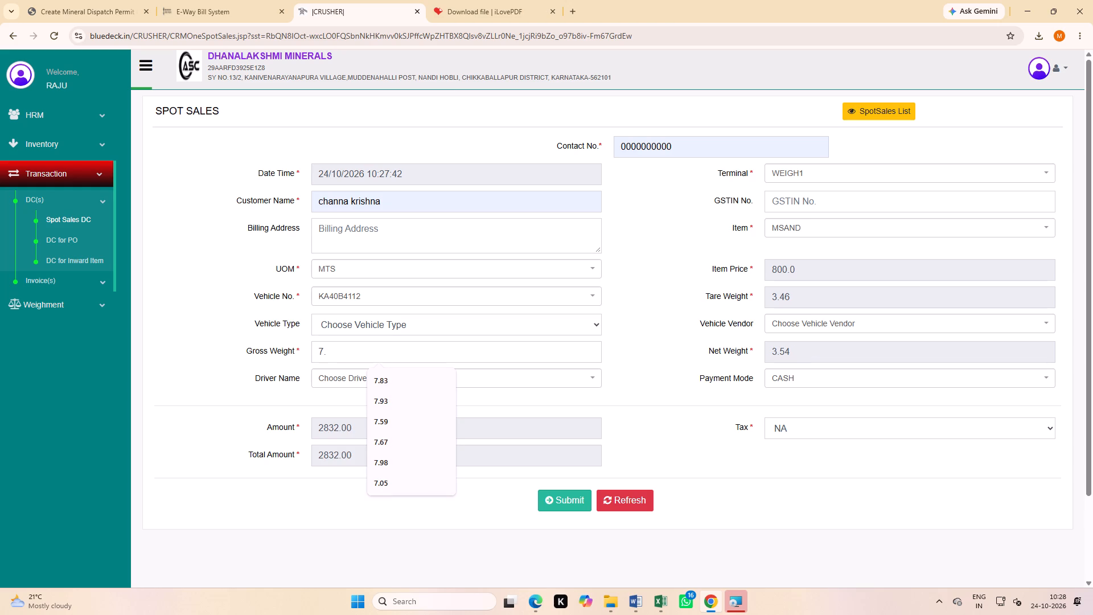
{"action": "type", "text": "94"}
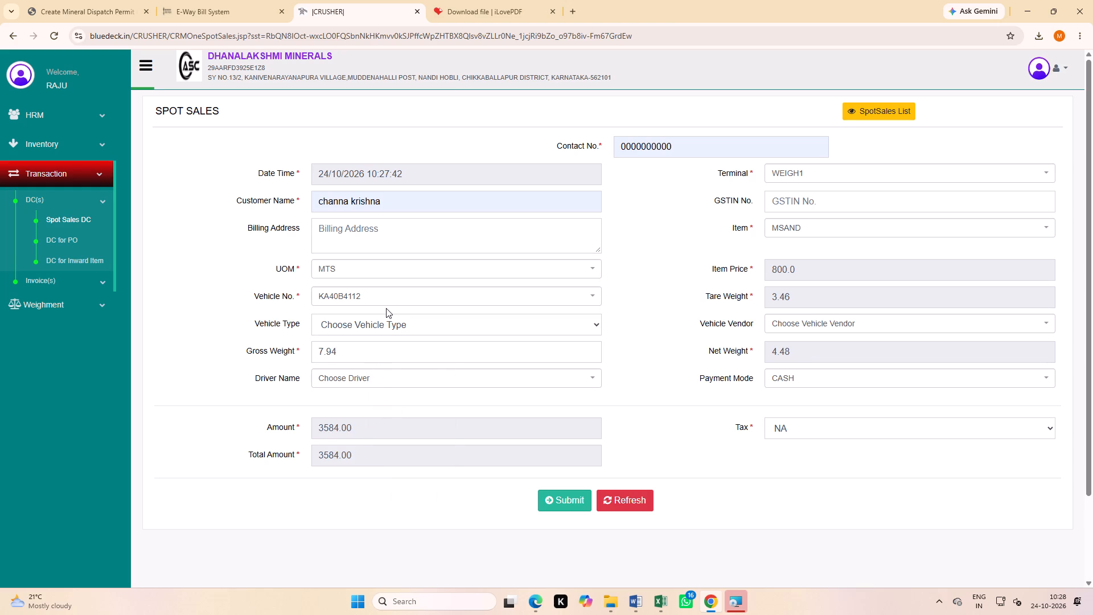
{"action": "left_click", "coordinate": [573, 507]}
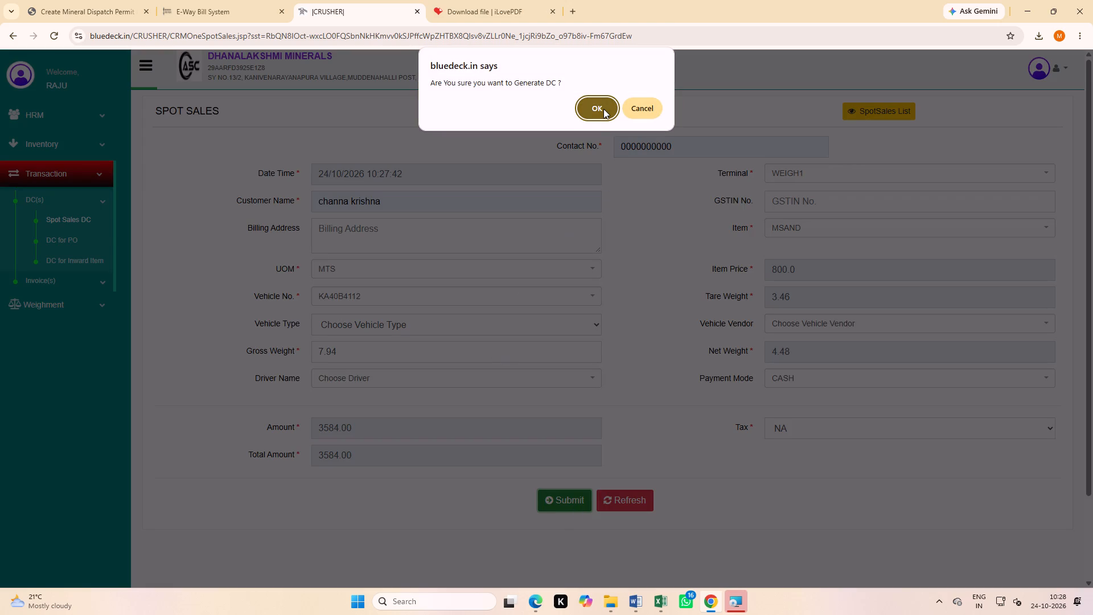
{"action": "left_click", "coordinate": [599, 109]}
Print the DC weighment slip with price but without name.
{"action": "left_click", "coordinate": [514, 245]}
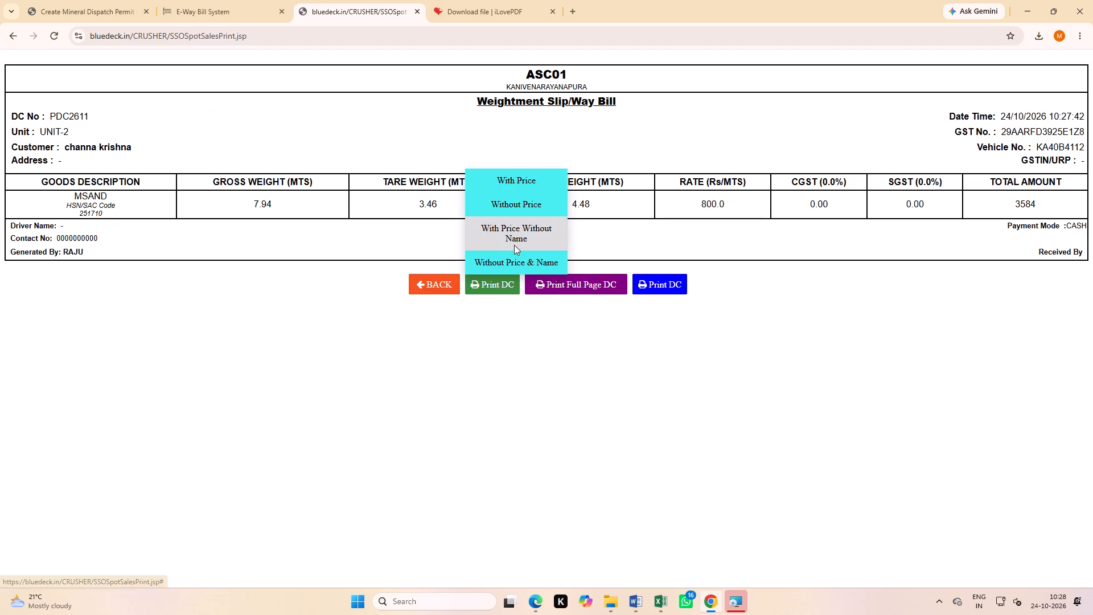
{"action": "left_click", "coordinate": [840, 505]}
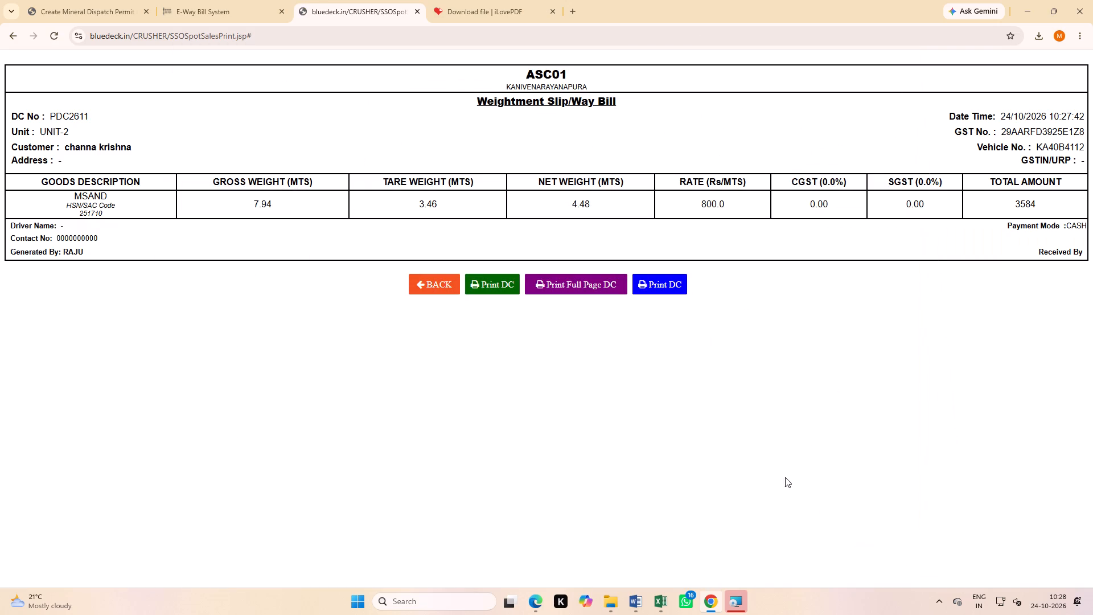
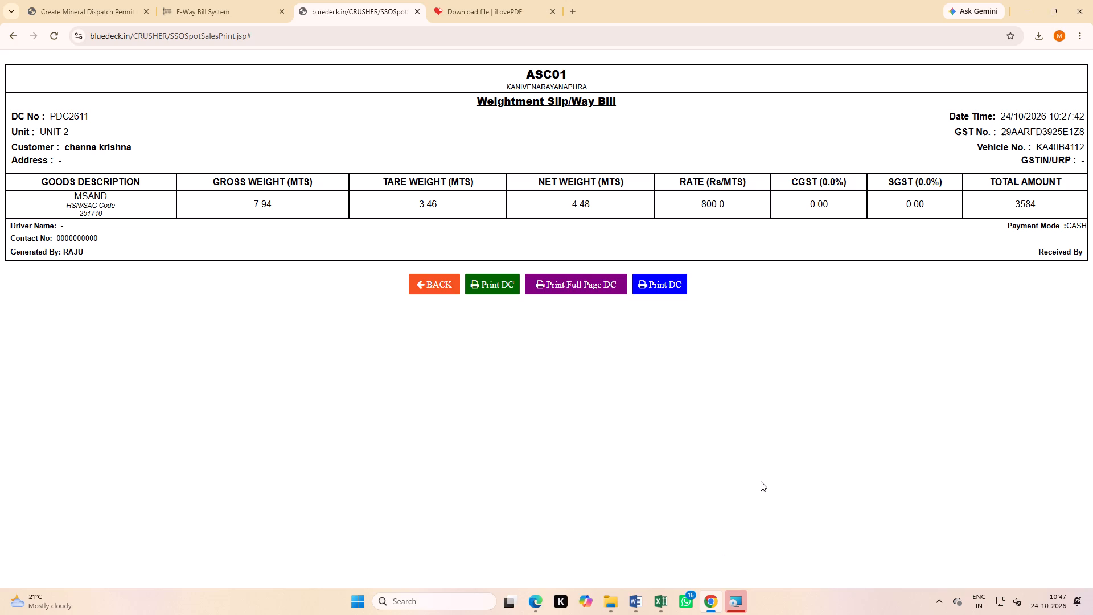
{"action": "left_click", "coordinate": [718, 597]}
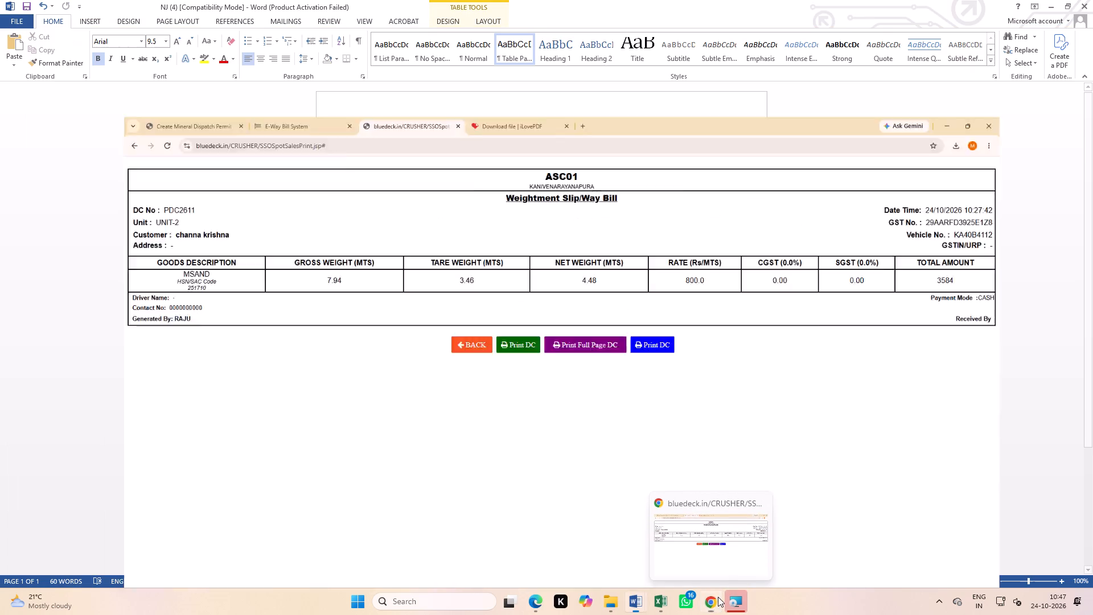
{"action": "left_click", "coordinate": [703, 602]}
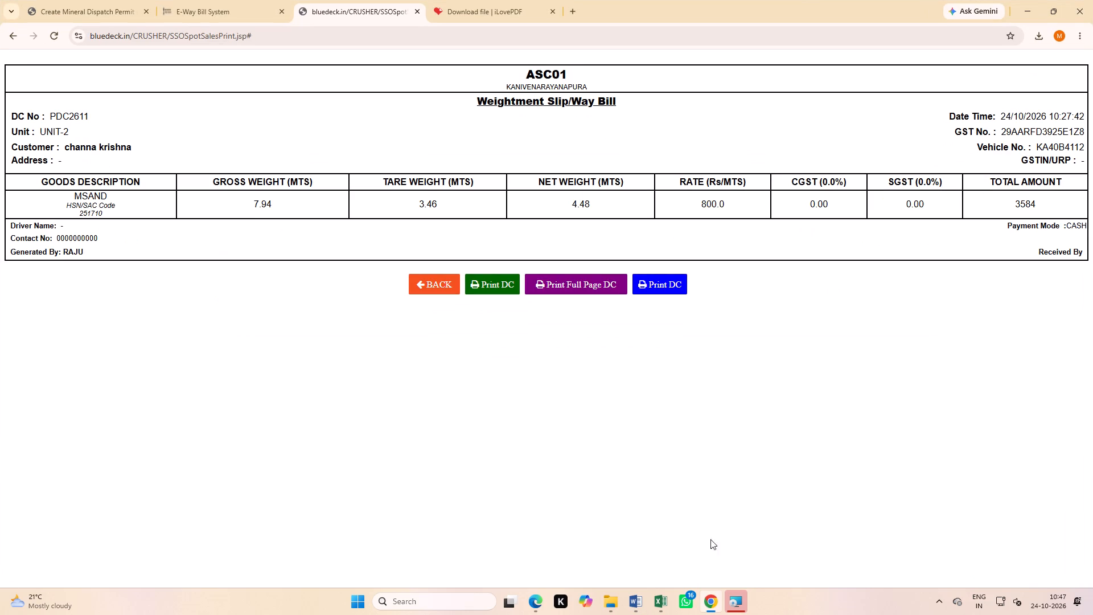